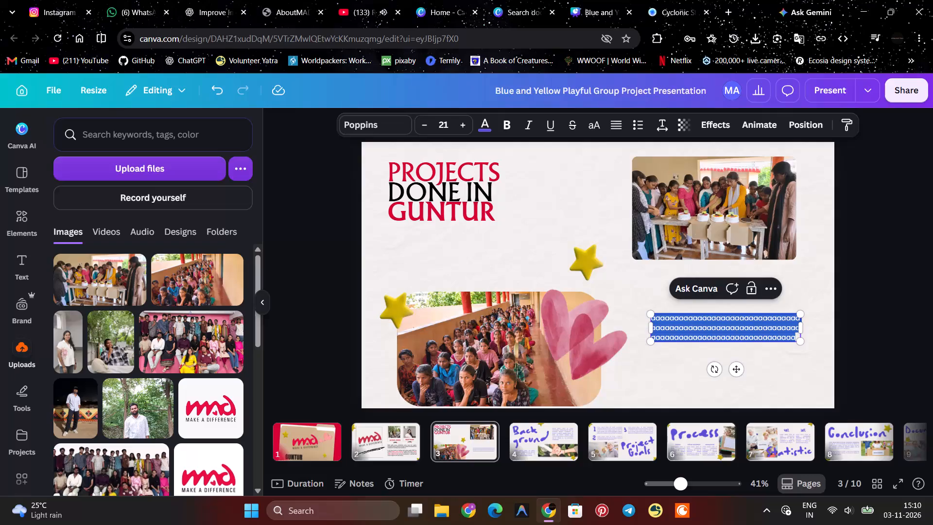
# Replace the placeholder text below the cake-cutting photo with the copied "20th Year MAD Week Celebration – Guntur" heading and paragraph.
pyautogui.click(696, 320)
pyautogui.hotkey('ctrl', 'v')
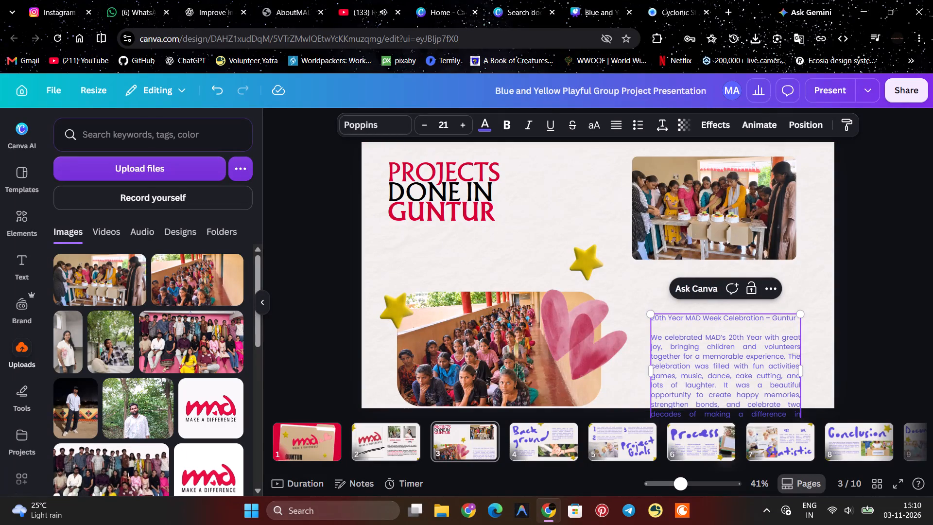
pyautogui.click(723, 339)
pyautogui.click(627, 318)
pyautogui.click(644, 333)
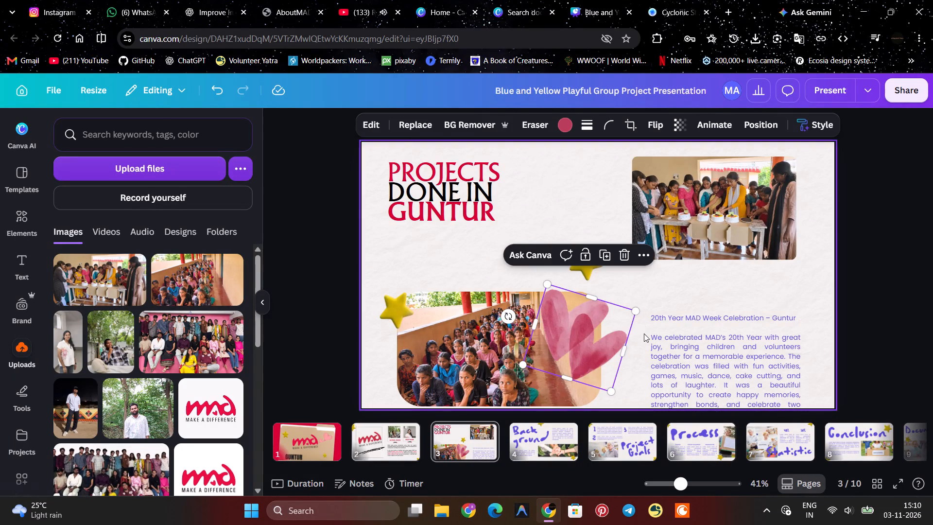
# Widen the celebration text box, scale its text to size 22.5, and place it below the cake-cutting photo, aligned with the photo's left edge.
pyautogui.moveTo(749, 339); pyautogui.dragTo(743, 299)
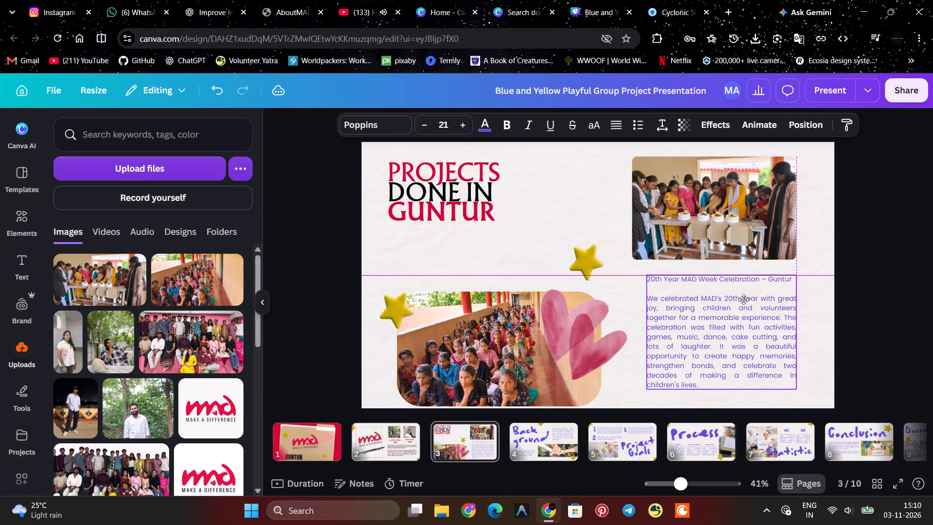
pyautogui.moveTo(743, 299); pyautogui.dragTo(744, 300)
pyautogui.moveTo(797, 332); pyautogui.dragTo(823, 328)
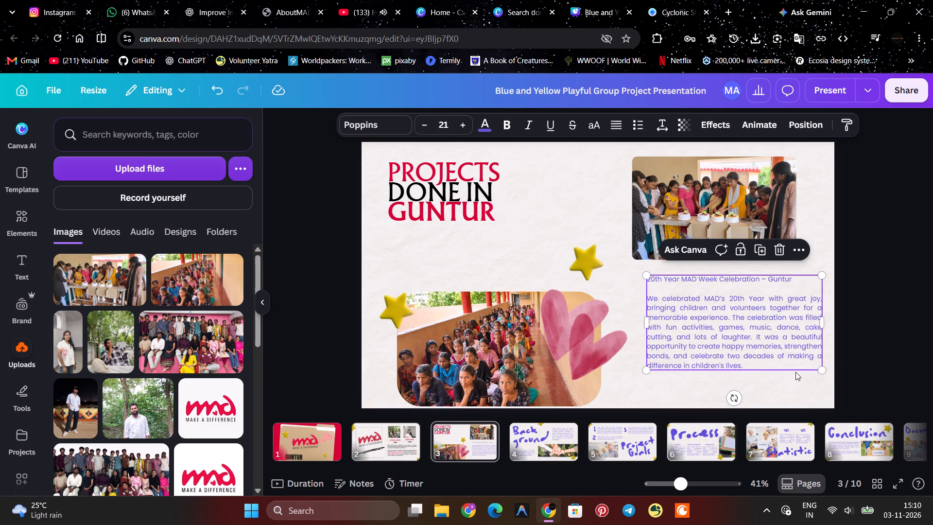
pyautogui.moveTo(821, 369); pyautogui.dragTo(817, 405)
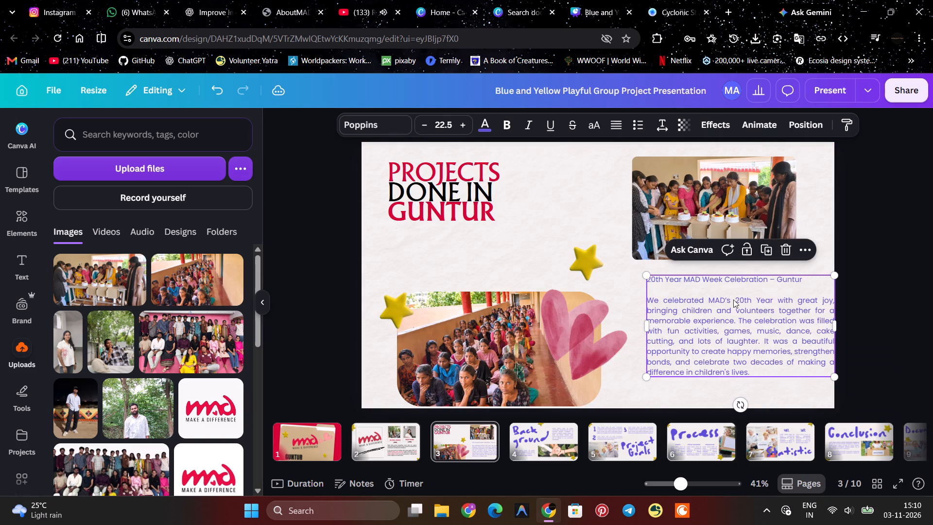
pyautogui.moveTo(741, 302); pyautogui.dragTo(727, 310)
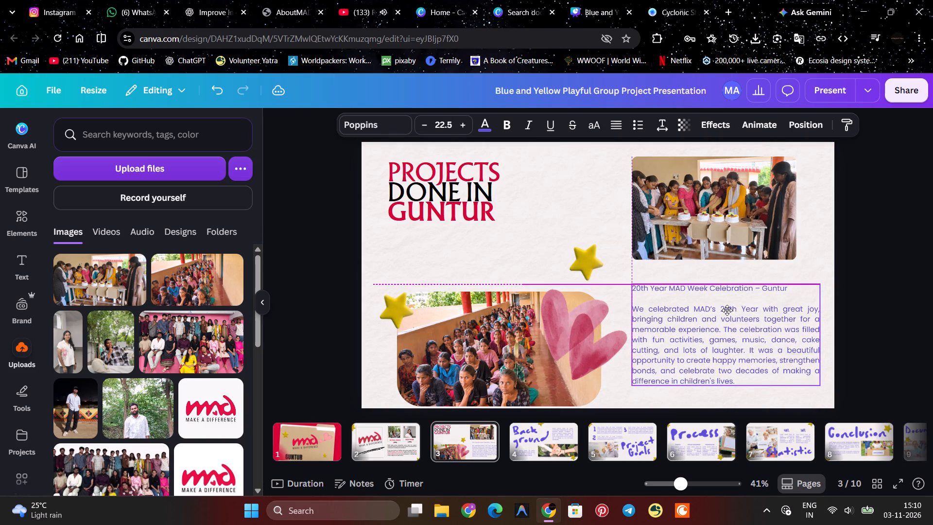
pyautogui.moveTo(727, 310); pyautogui.dragTo(727, 310)
pyautogui.click(685, 300)
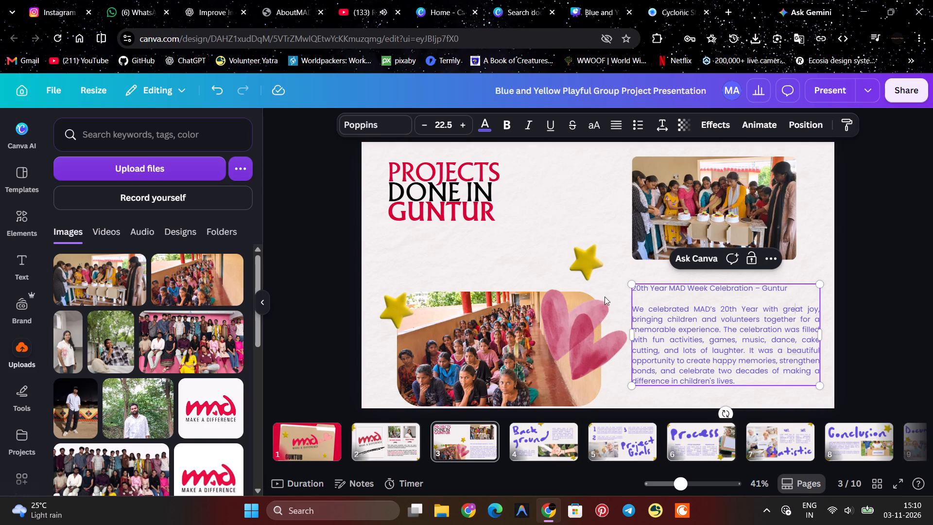
pyautogui.click(523, 252)
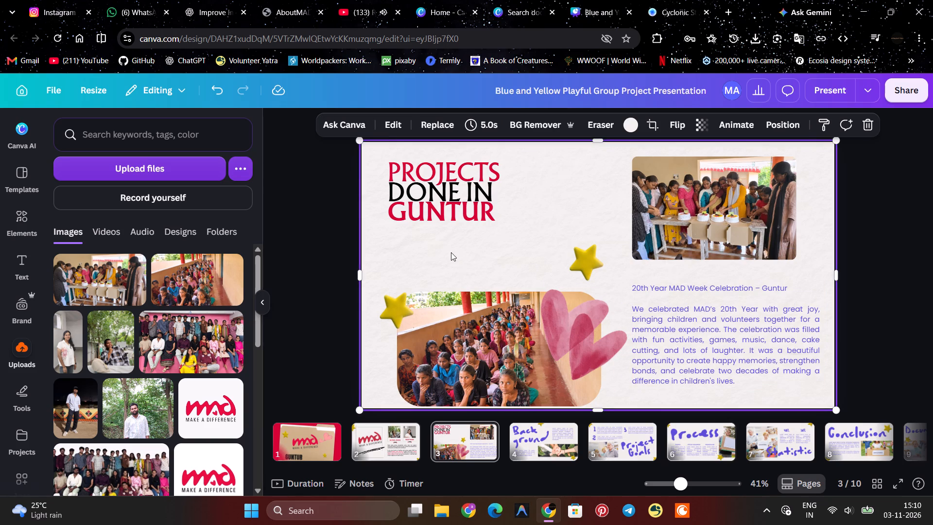
pyautogui.click(451, 252)
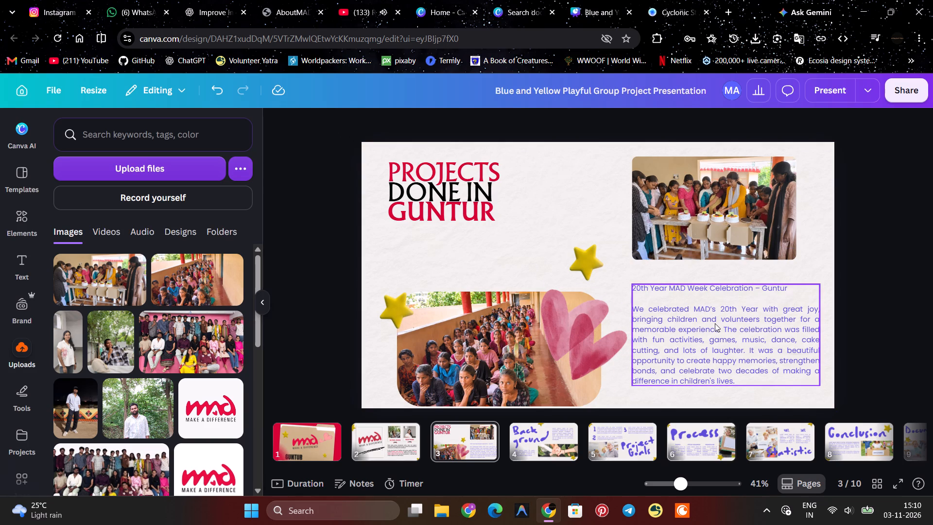
# Duplicate the celebration text box and move the copy to the area beneath the slide title, above the seated children's photo.
pyautogui.click(714, 323)
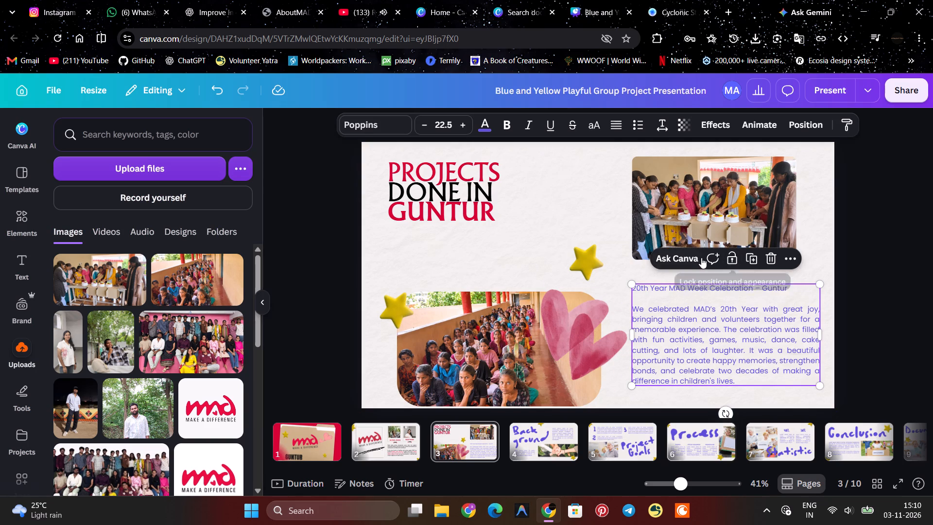
pyautogui.click(749, 261)
pyautogui.moveTo(725, 349); pyautogui.dragTo(605, 299)
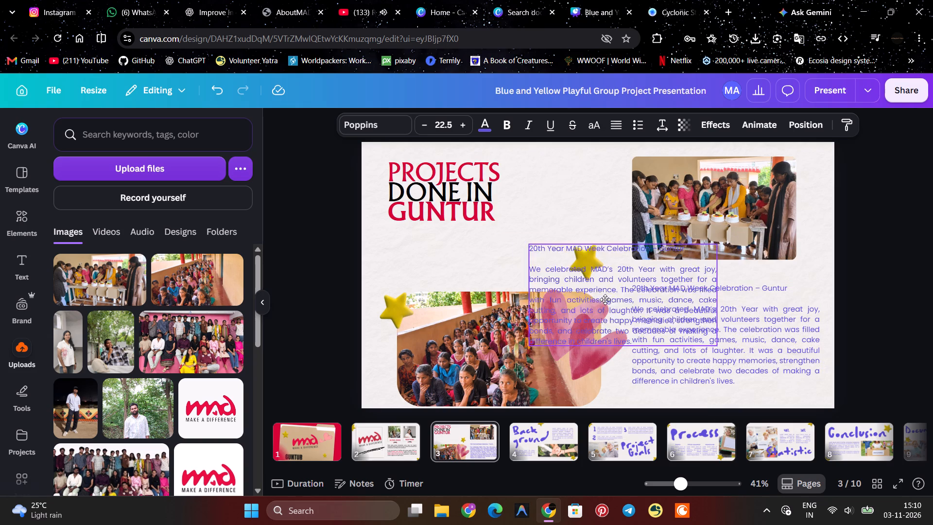
pyautogui.moveTo(605, 299); pyautogui.dragTo(474, 272)
# Select all the text inside the duplicated text box for editing.
pyautogui.click(505, 267)
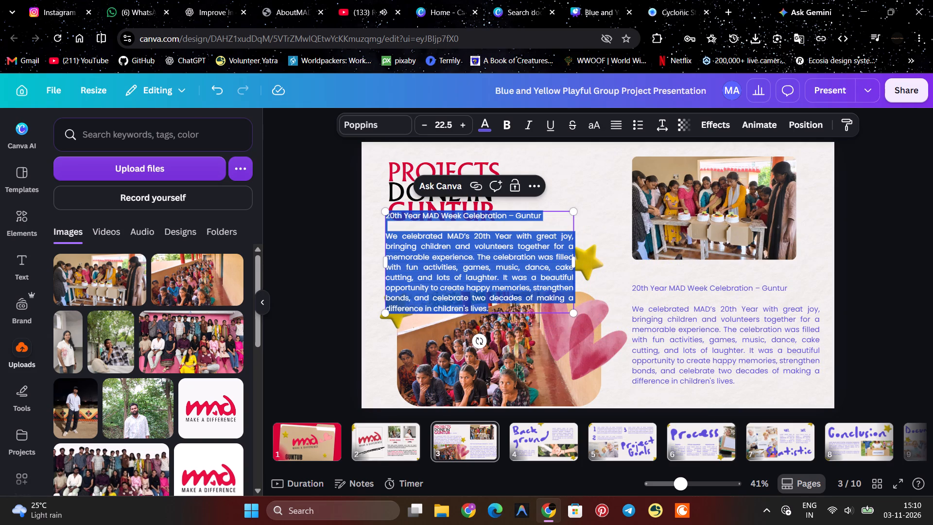
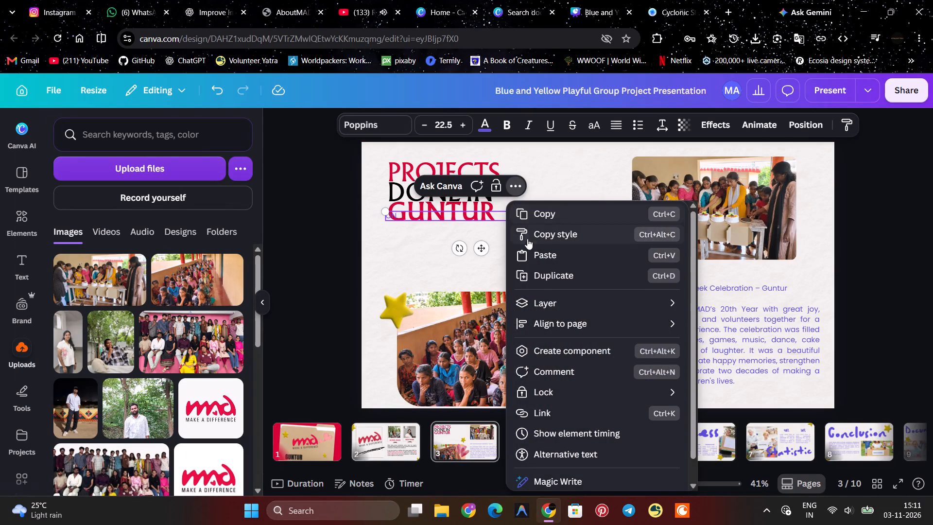
# Delete the duplicated text box from the area beneath the slide title.
pyautogui.scroll(-5, 555, 428)
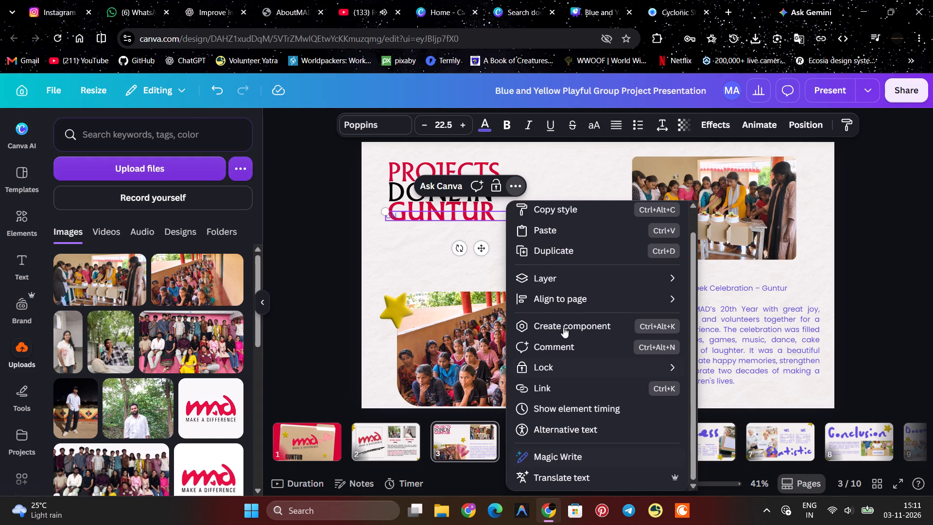
pyautogui.click(372, 247)
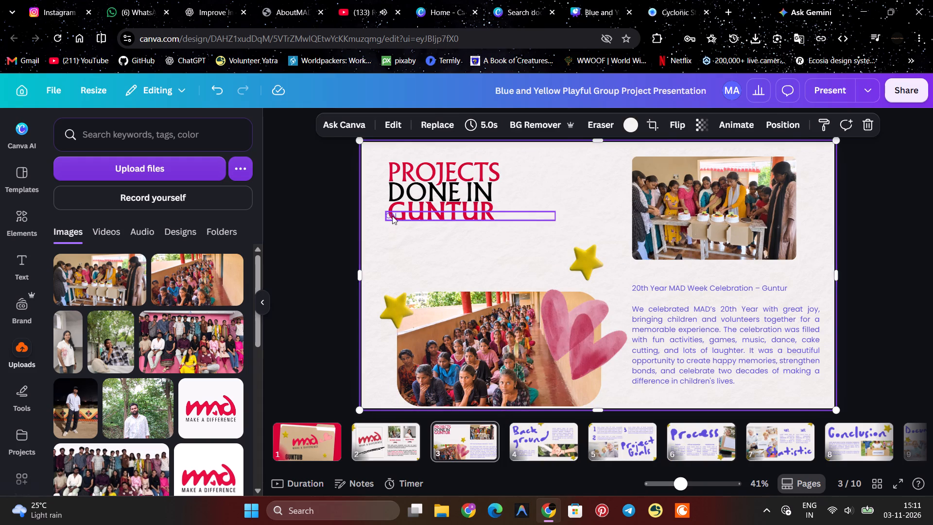
pyautogui.click(392, 216)
pyautogui.moveTo(394, 215); pyautogui.dragTo(401, 252)
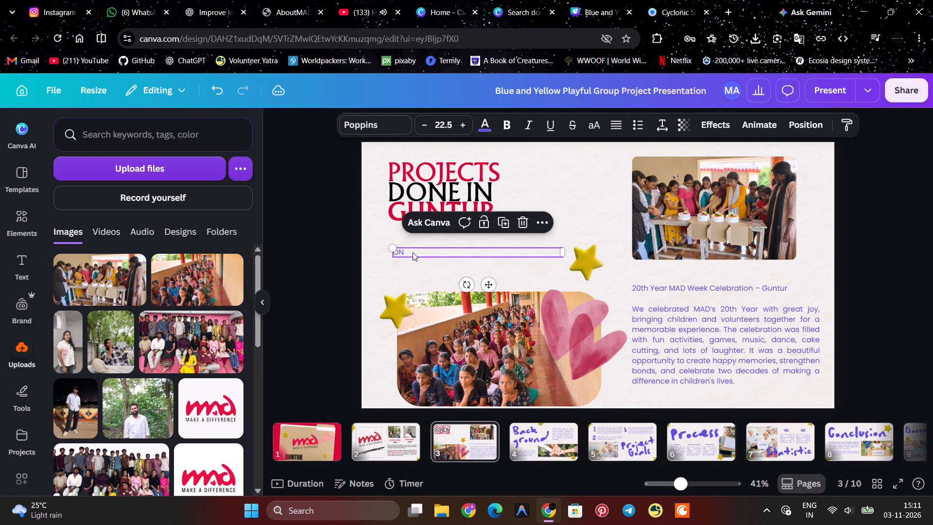
pyautogui.click(521, 216)
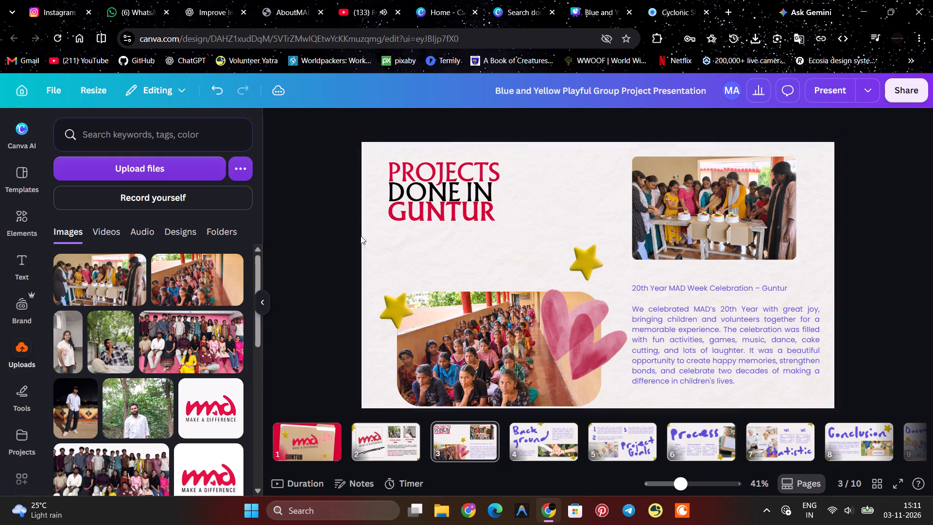
pyautogui.click(466, 203)
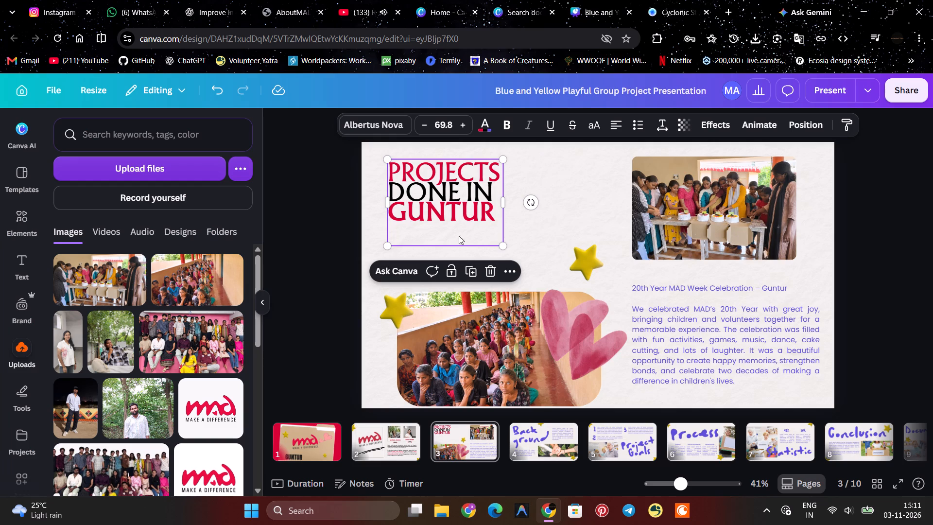
pyautogui.click(550, 264)
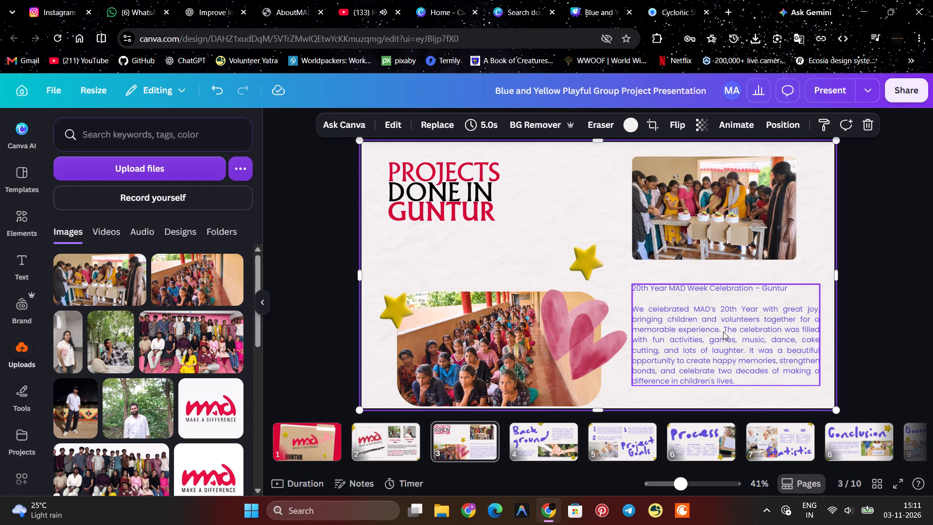
# Change the colour of the whole celebration text, heading and paragraph, to black.
pyautogui.doubleClick(641, 309)
pyautogui.doubleClick(656, 316)
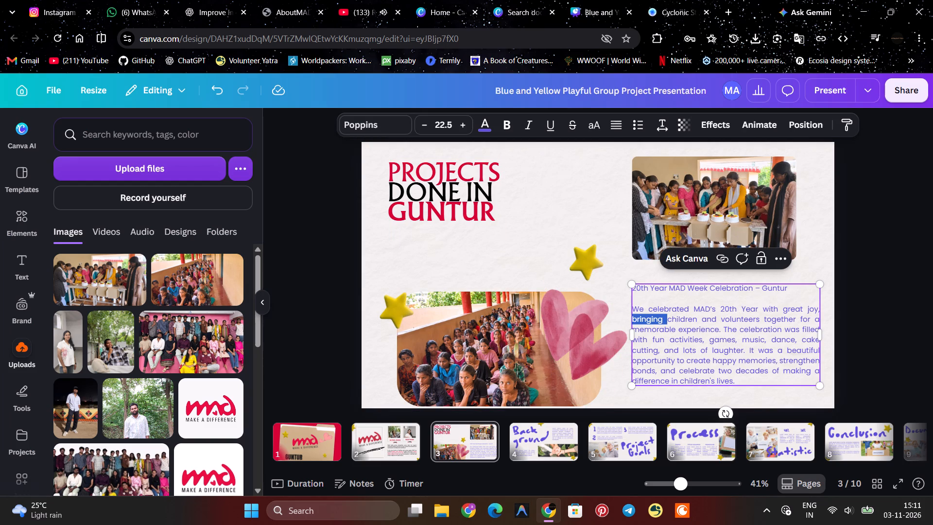
pyautogui.doubleClick(645, 289)
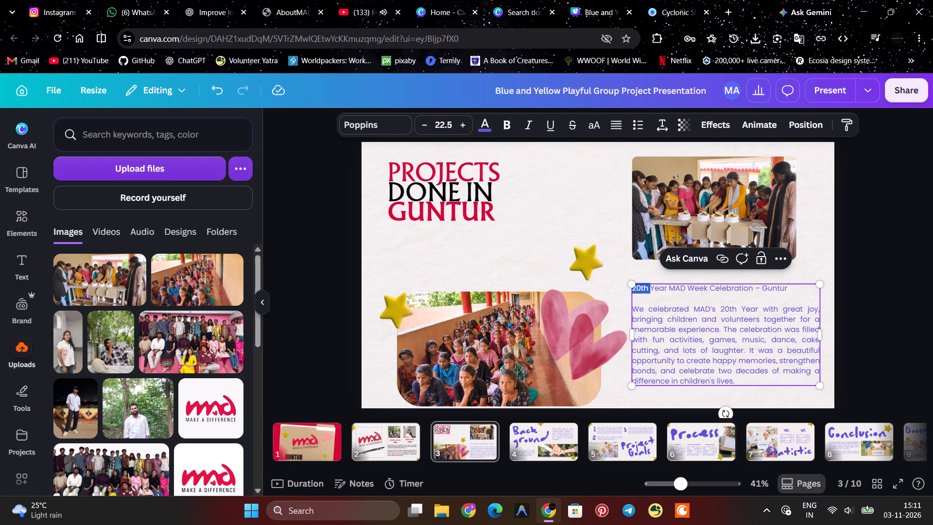
pyautogui.hotkey('ctrl', 'a')
pyautogui.click(485, 121)
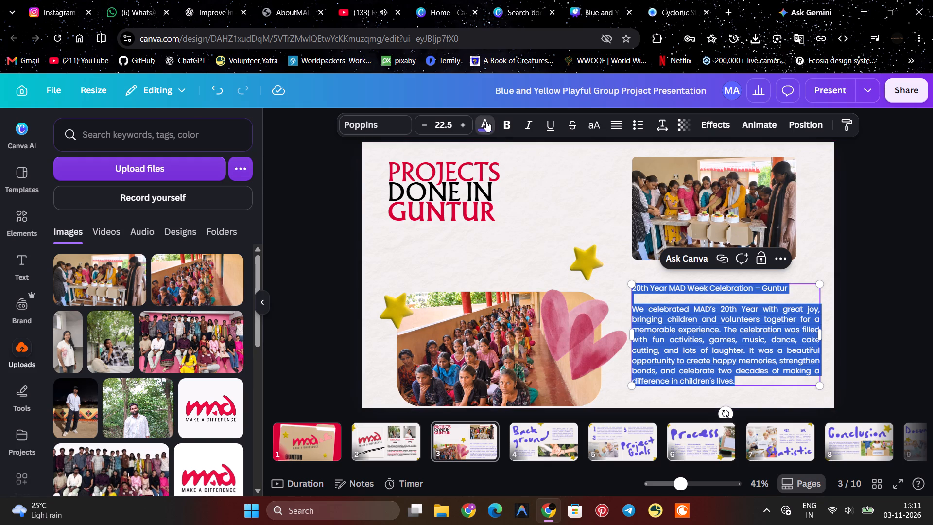
pyautogui.click(226, 214)
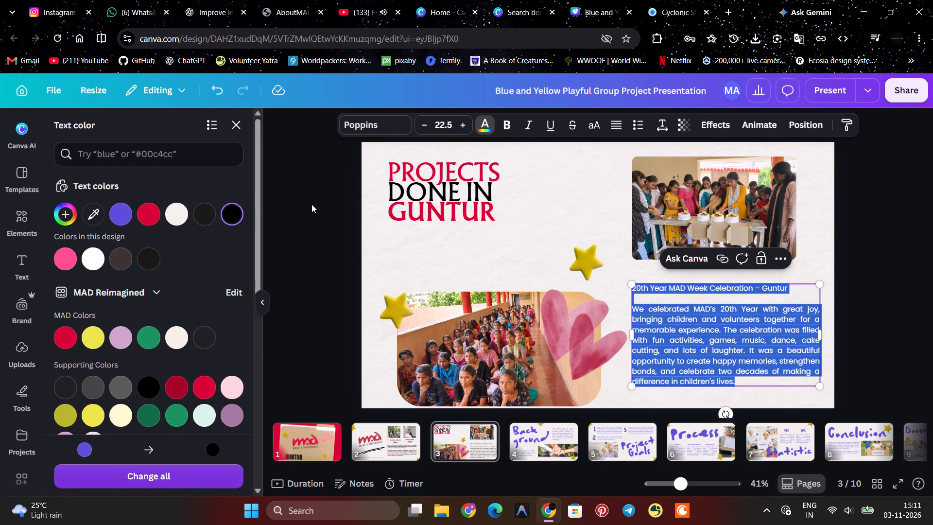
pyautogui.click(311, 204)
pyautogui.click(311, 214)
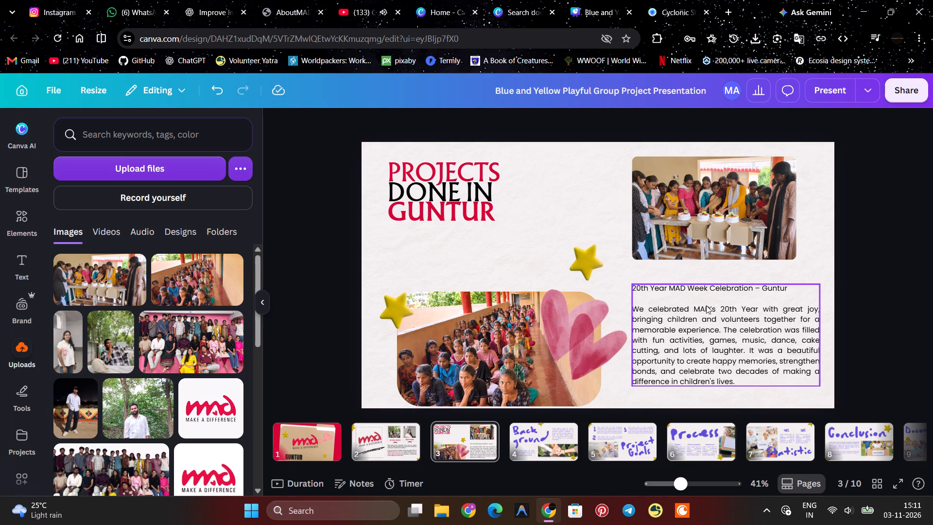
# Make the "20th Year MAD Week Celebration – Guntur" heading bold and colour it red.
pyautogui.doubleClick(643, 287)
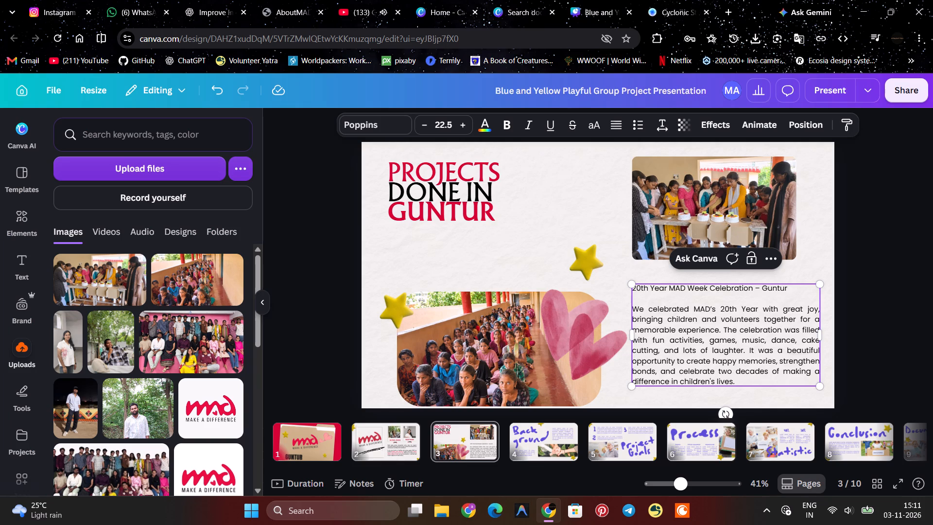
pyautogui.click(639, 290)
pyautogui.press('Left')
pyautogui.press('Left')
pyautogui.press('Left')
pyautogui.hotkey('ctrl', 'shift', 'Right')
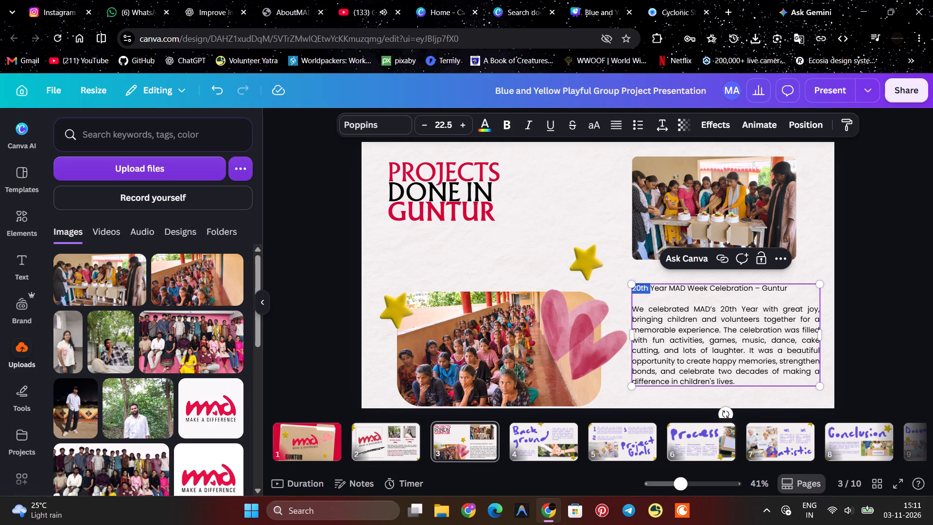
pyautogui.hotkey('ctrl', 'shift', 'Right')
pyautogui.hotkey('ctrl', 'shift', 'Right')
pyautogui.hotkey('ctrl', 'shift', 'Right')
pyautogui.hotkey('ctrl', 'shift', 'Right')
pyautogui.hotkey('ctrl', 'shift', 'Right')
pyautogui.hotkey('ctrl', 'shift', 'Right')
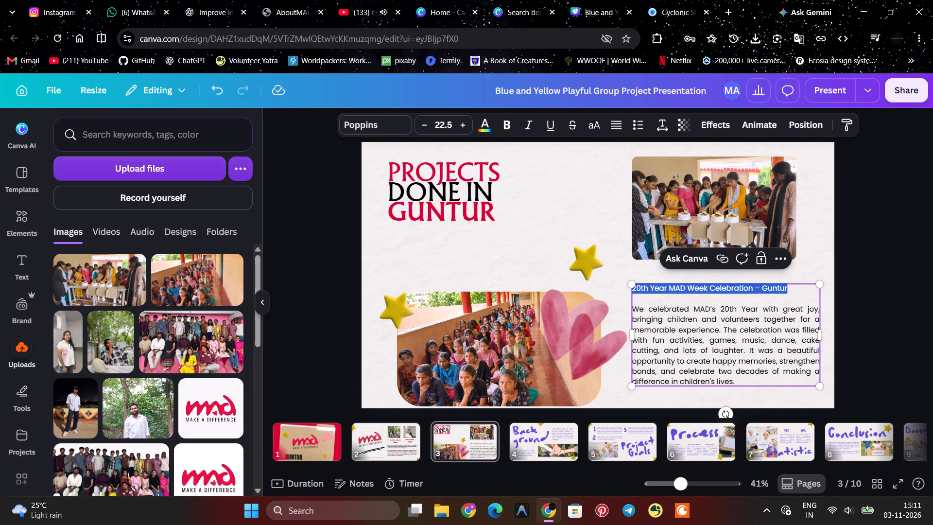
pyautogui.click(508, 126)
pyautogui.click(482, 124)
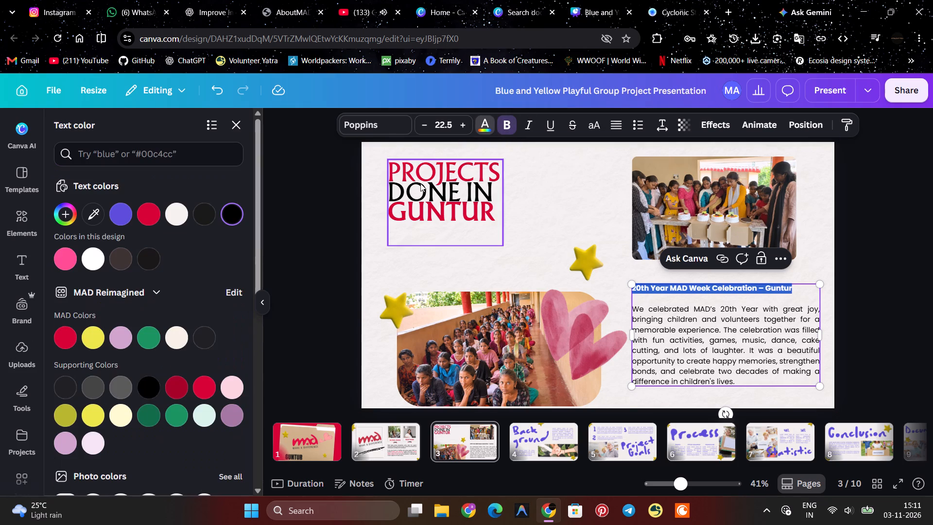
# Apply the red text colour to the "20th Year MAD Week Celebration – Guntur" heading and deselect the text box.
pyautogui.click(144, 216)
pyautogui.click(321, 225)
pyautogui.click(321, 225)
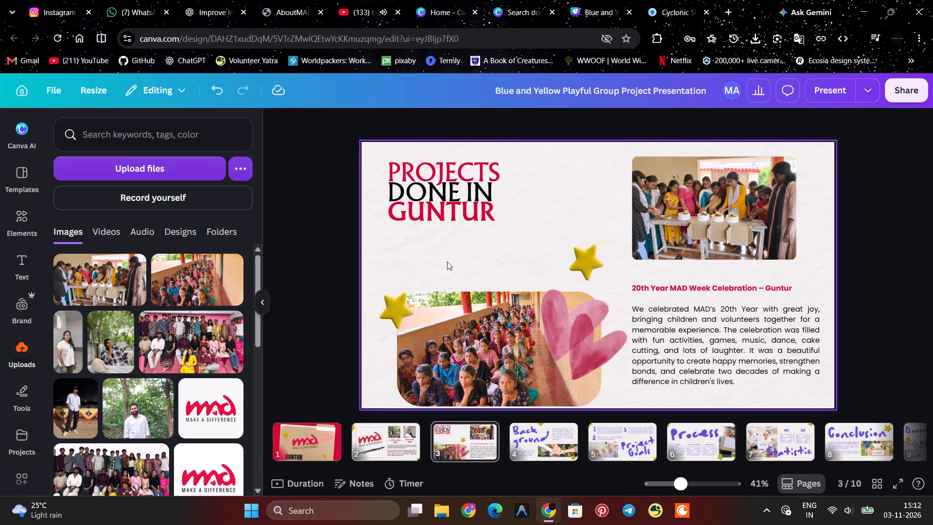
# Set the corner rounding of the cake-cutting photo above the celebration text to 100.
pyautogui.click(661, 223)
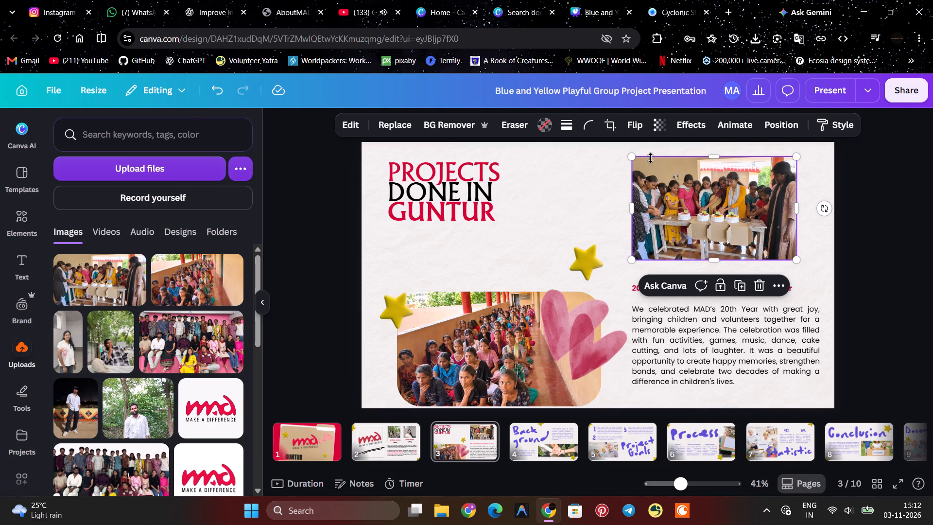
pyautogui.click(584, 121)
pyautogui.moveTo(553, 172); pyautogui.dragTo(639, 174)
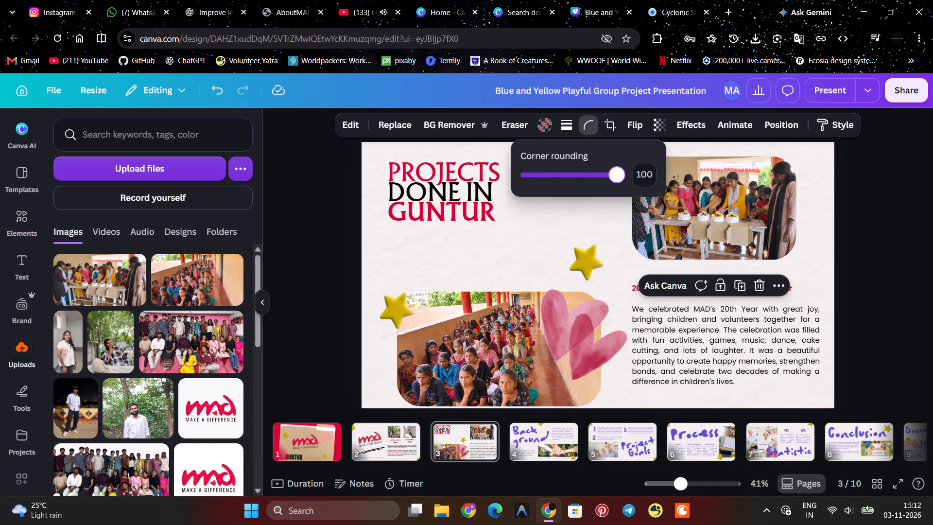
# Set the corner rounding of the cake-cutting photo to 100.
pyautogui.moveTo(639, 174); pyautogui.dragTo(667, 173)
pyautogui.click(329, 237)
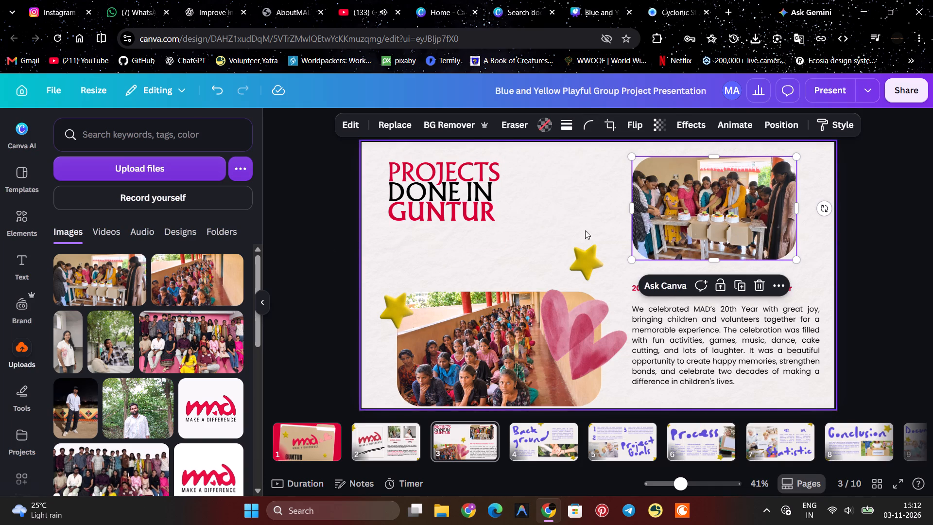
pyautogui.click(570, 208)
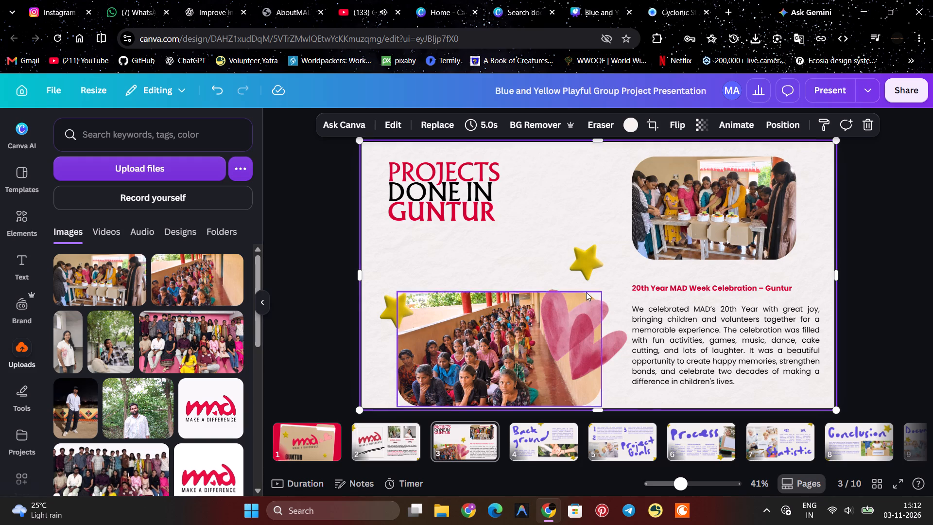
# Move the yellow star above the heart slightly up and towards the title.
pyautogui.moveTo(588, 264); pyautogui.dragTo(540, 275)
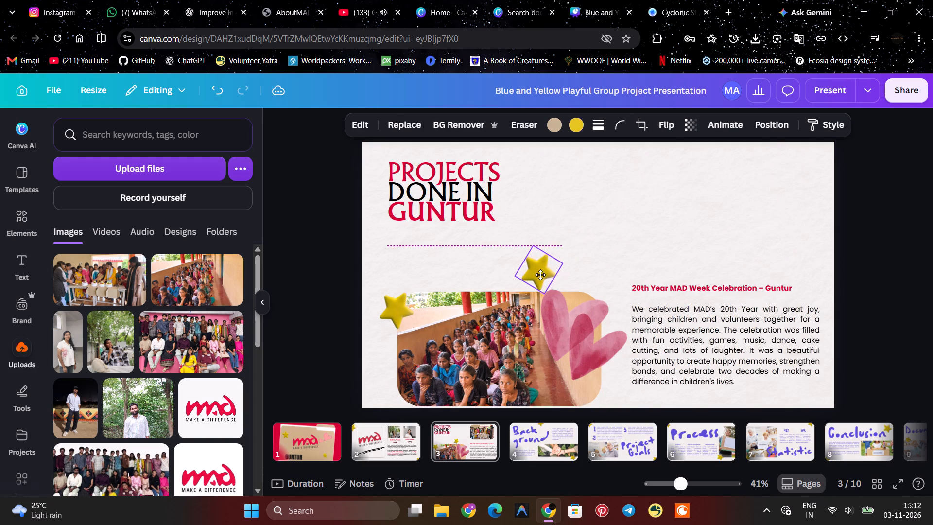
pyautogui.moveTo(540, 275); pyautogui.dragTo(566, 254)
pyautogui.click(566, 255)
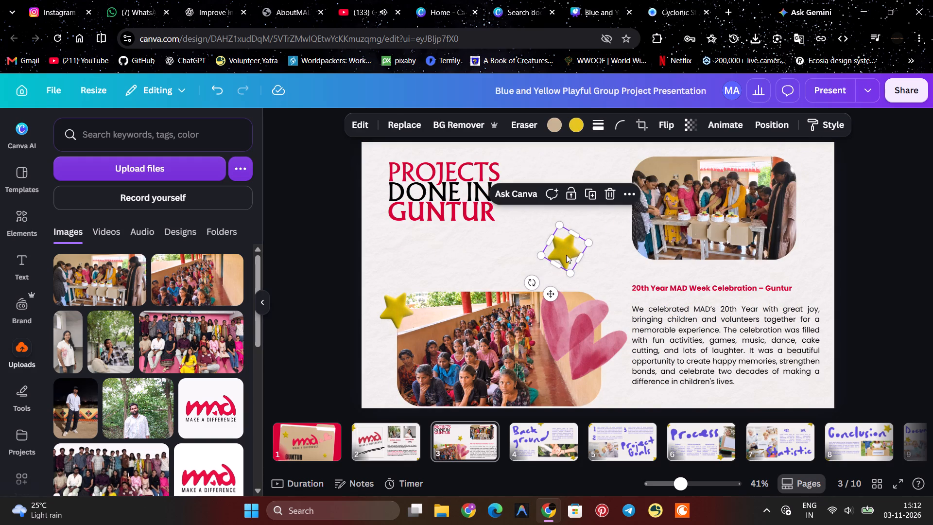
pyautogui.click(568, 247)
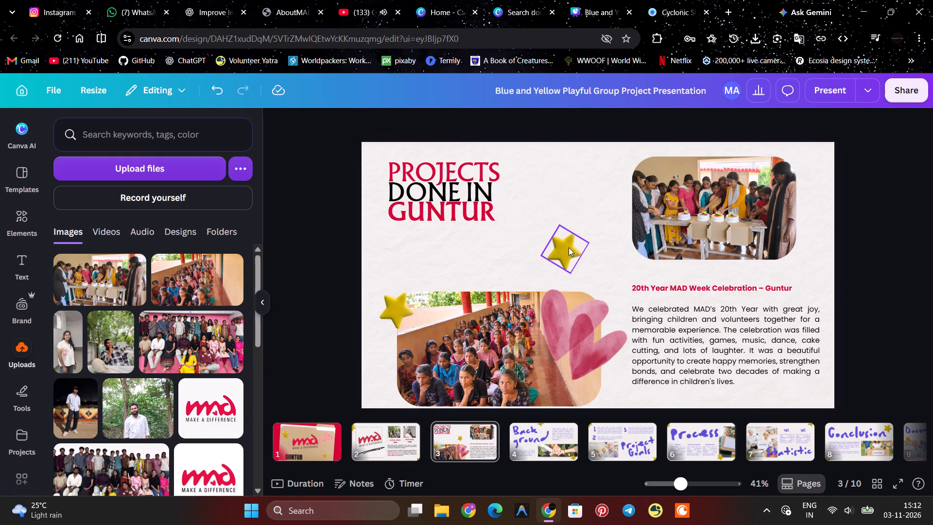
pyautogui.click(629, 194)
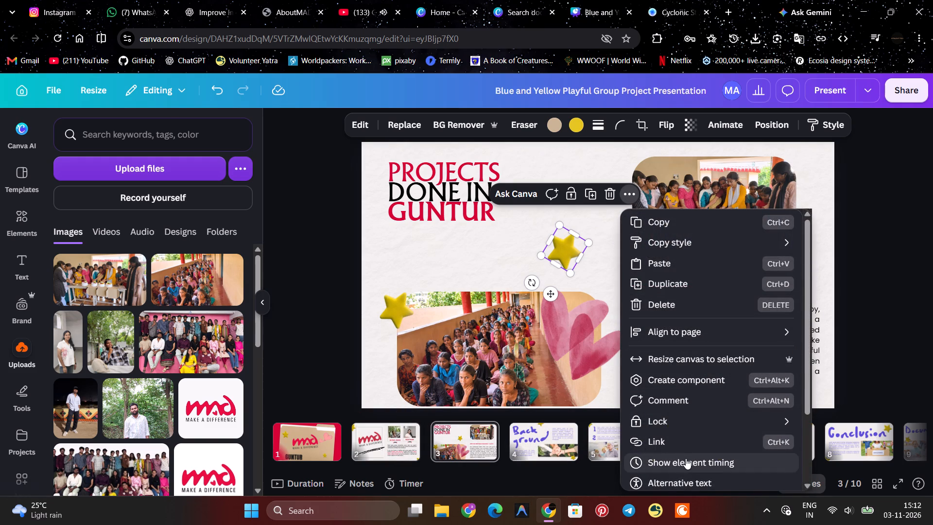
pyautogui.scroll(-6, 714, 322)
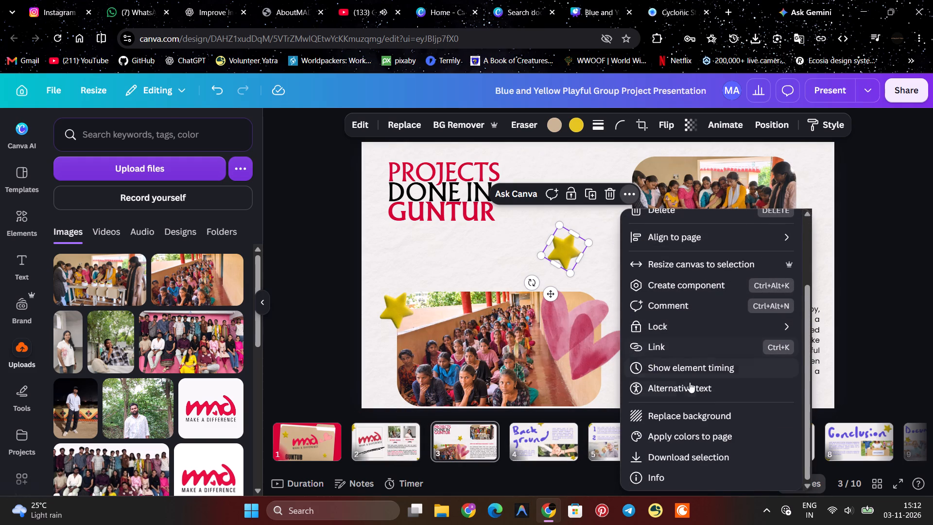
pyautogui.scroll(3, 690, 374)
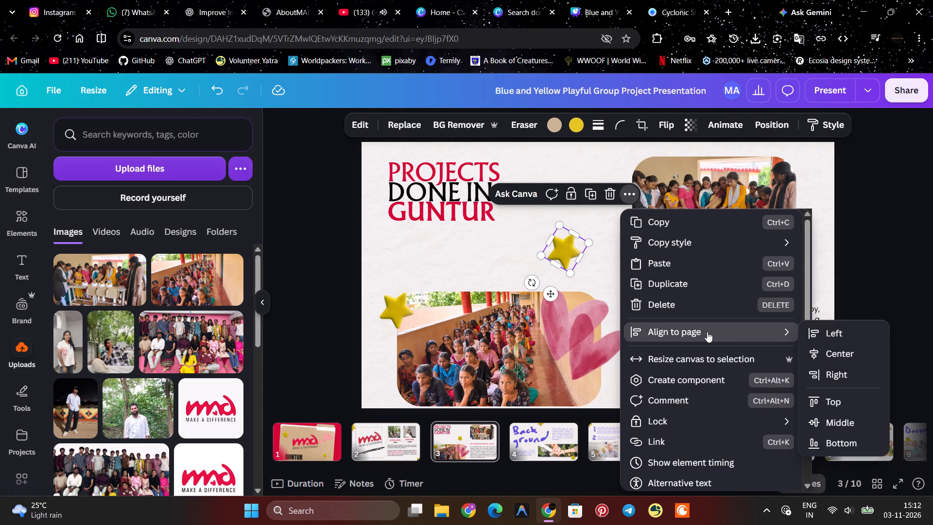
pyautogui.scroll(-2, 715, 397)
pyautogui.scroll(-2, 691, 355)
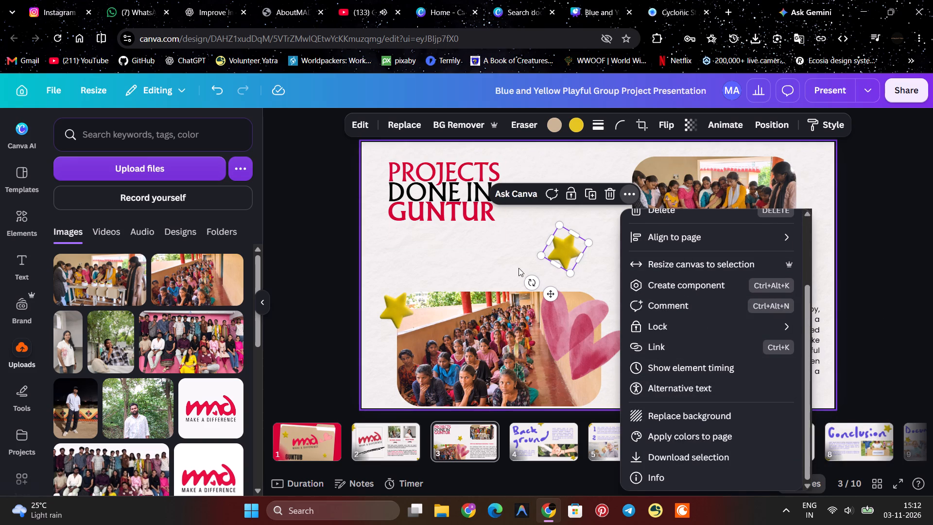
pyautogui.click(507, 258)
# Try the yellow star over the heart, then place it in the empty space above the seated children's photo.
pyautogui.moveTo(565, 249); pyautogui.dragTo(573, 304)
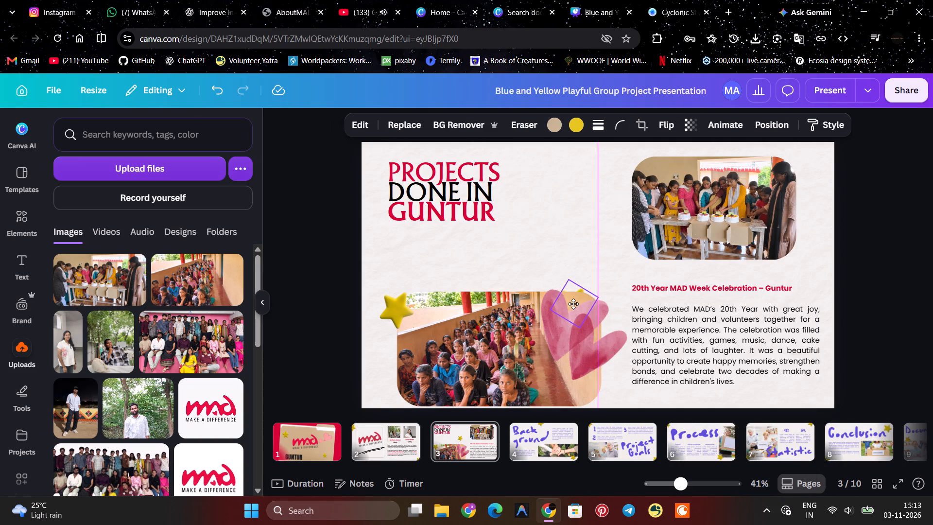
pyautogui.moveTo(573, 304); pyautogui.dragTo(570, 244)
pyautogui.click(570, 241)
pyautogui.click(570, 238)
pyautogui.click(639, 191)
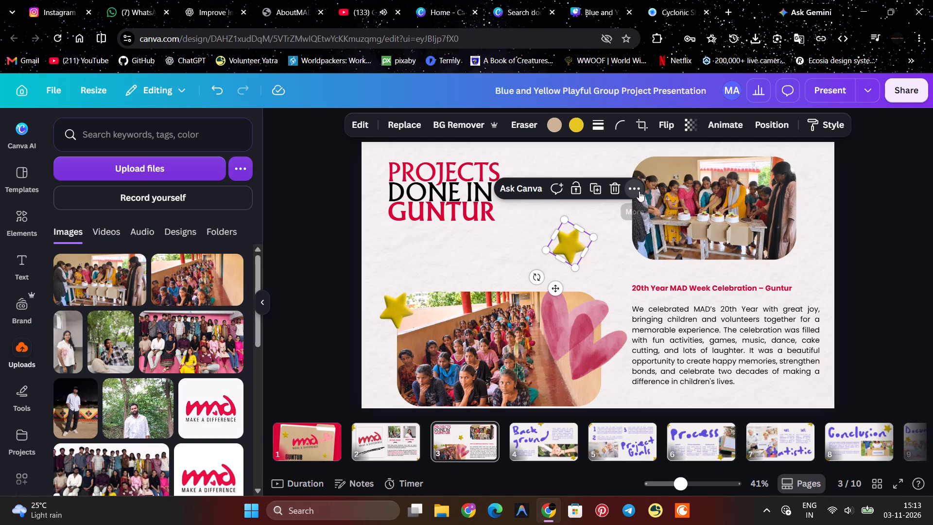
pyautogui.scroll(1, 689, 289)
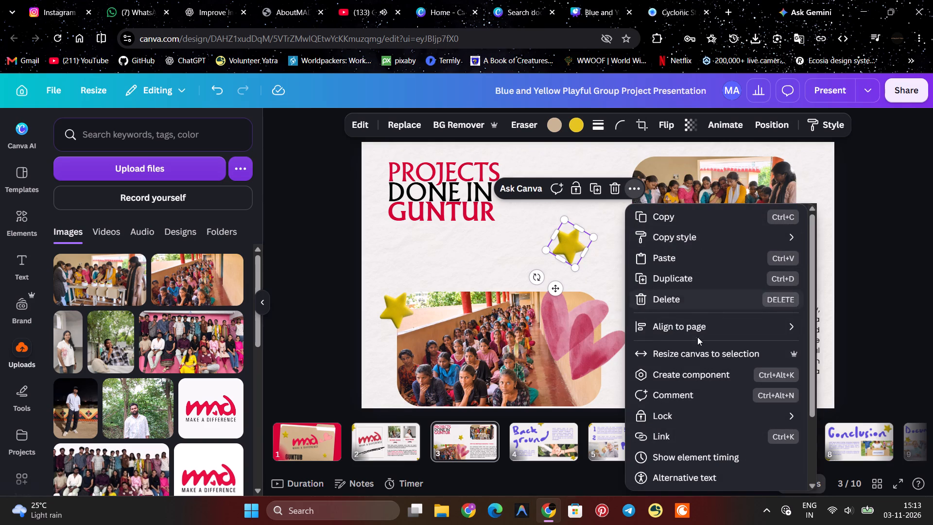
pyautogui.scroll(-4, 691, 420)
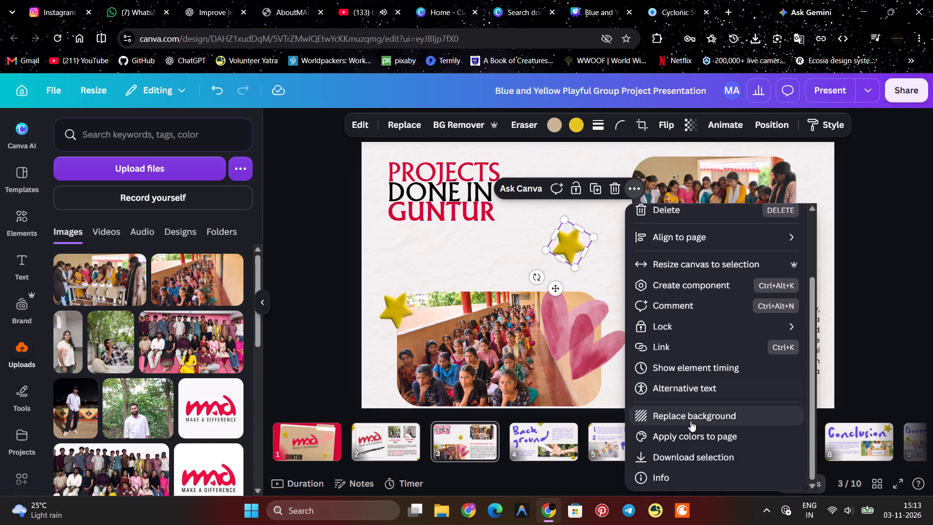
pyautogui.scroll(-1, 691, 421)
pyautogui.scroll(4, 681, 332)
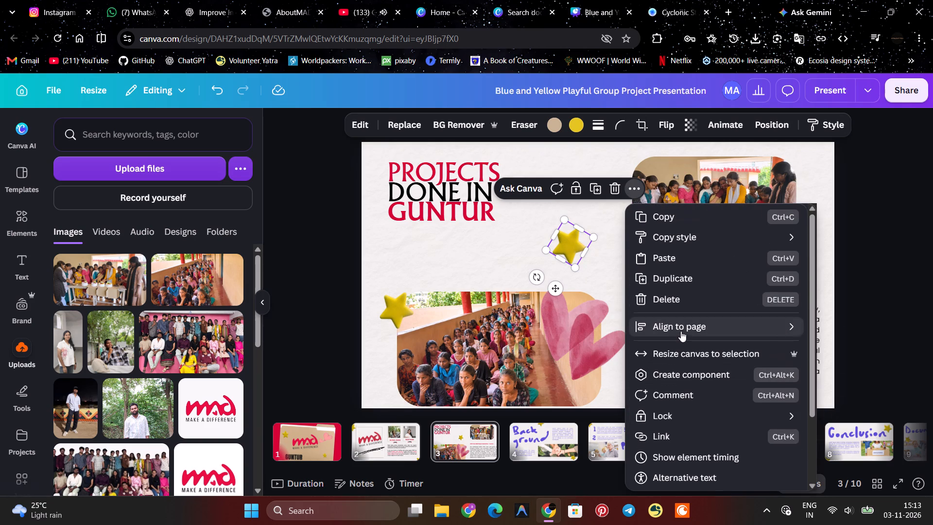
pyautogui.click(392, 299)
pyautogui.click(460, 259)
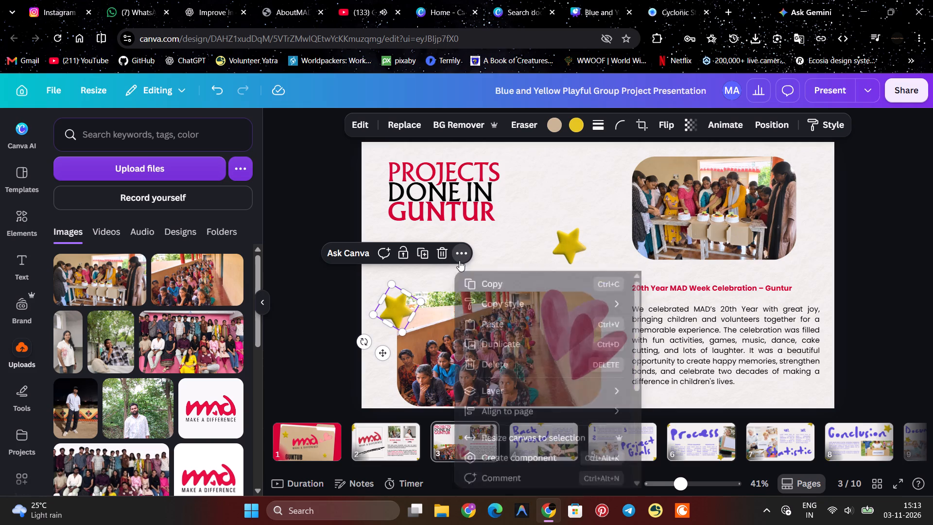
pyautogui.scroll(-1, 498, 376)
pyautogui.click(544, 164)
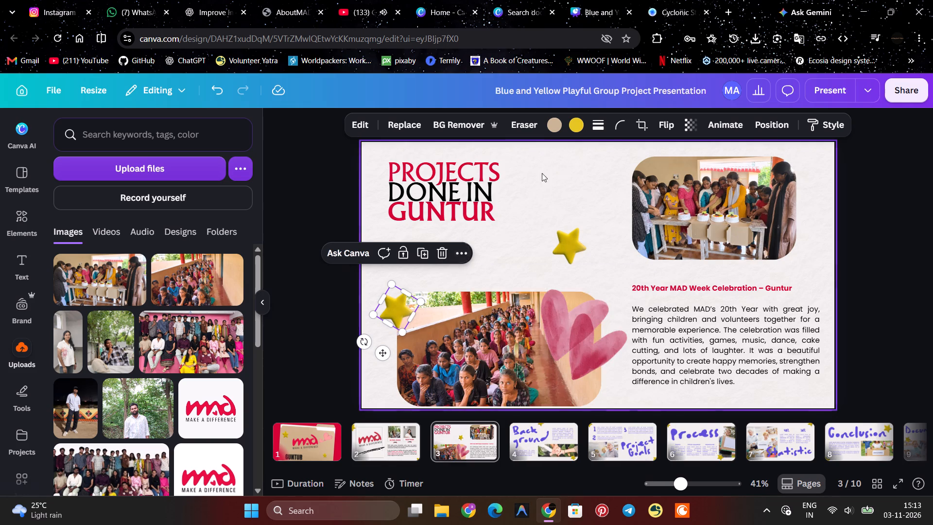
# Duplicate the yellow star at the corner of the children's photo and place the copy beside the slide title, above the other star.
pyautogui.click(387, 315)
pyautogui.click(420, 255)
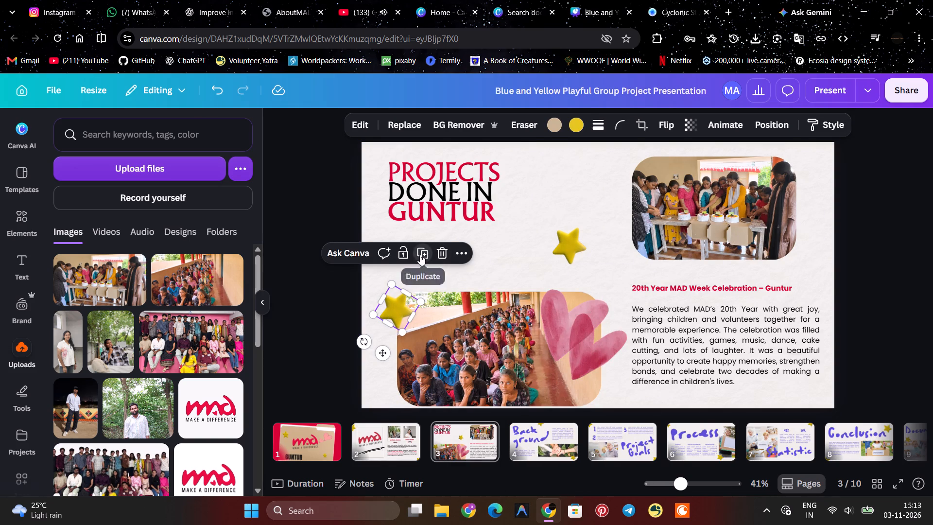
pyautogui.moveTo(396, 319); pyautogui.dragTo(632, 243)
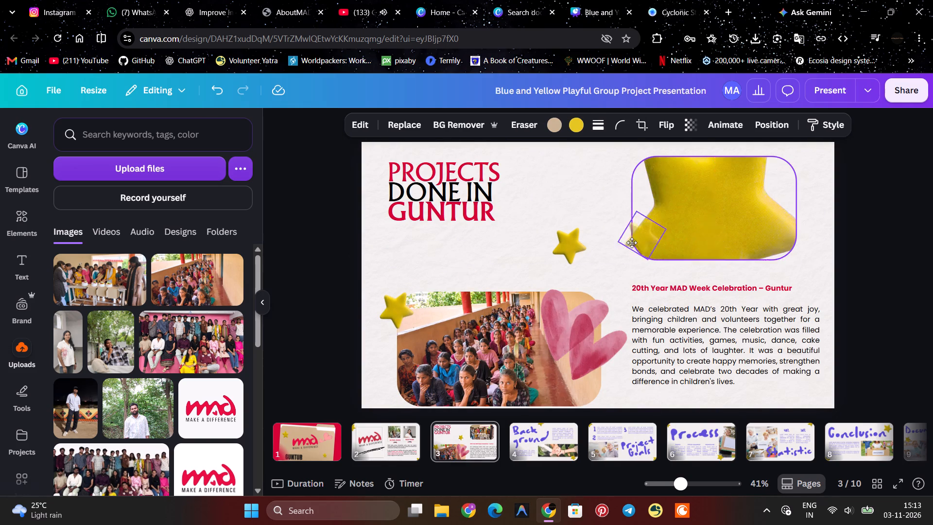
pyautogui.moveTo(632, 243); pyautogui.dragTo(565, 199)
# Delete the duplicate yellow star beside the slide title, above the other star.
pyautogui.click(638, 245)
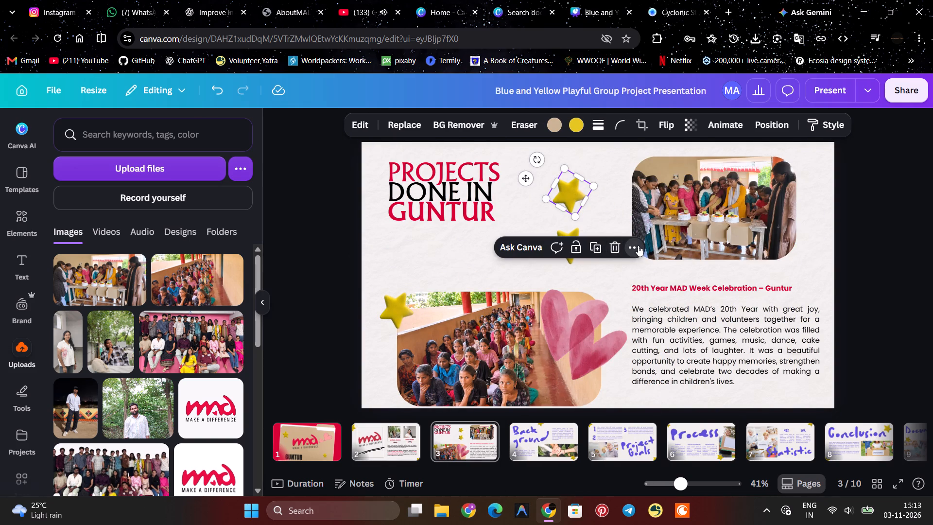
pyautogui.scroll(-2, 670, 327)
pyautogui.scroll(1, 682, 333)
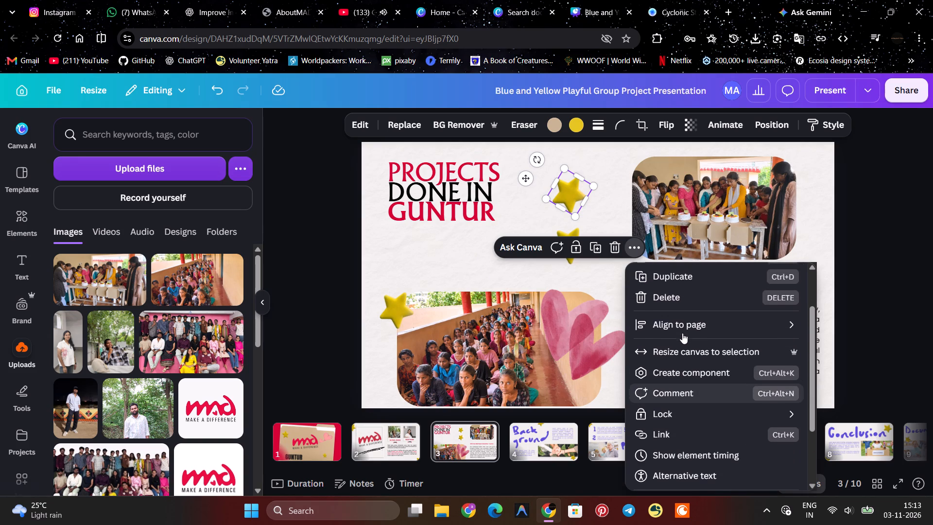
pyautogui.scroll(2, 682, 333)
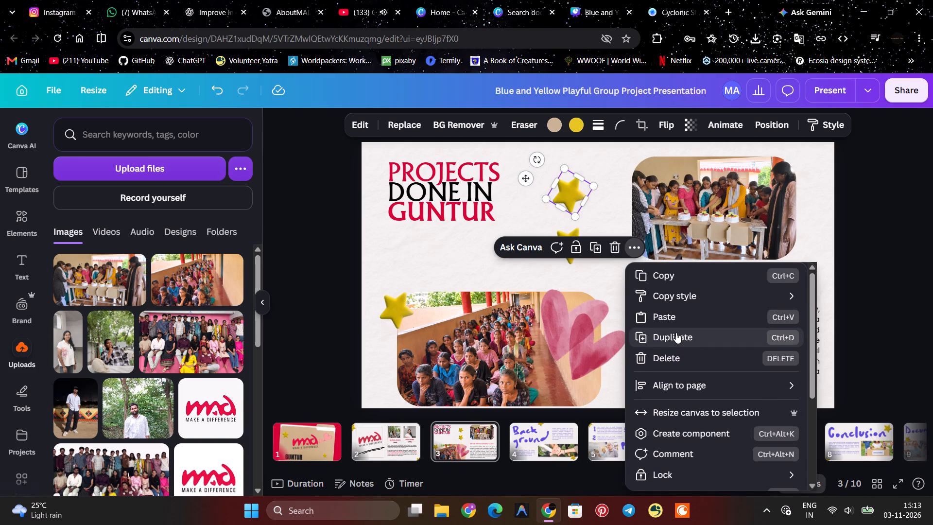
pyautogui.scroll(-2, 702, 376)
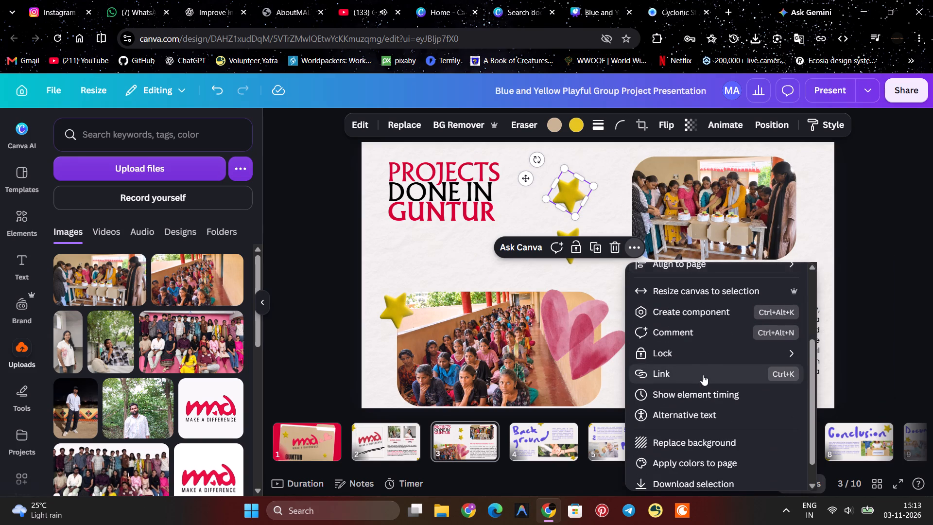
pyautogui.scroll(-2, 705, 360)
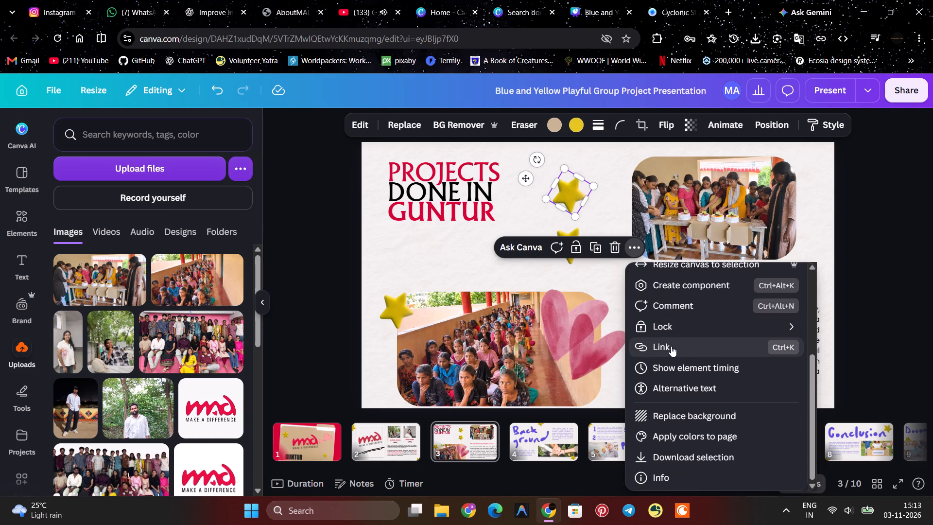
pyautogui.click(613, 247)
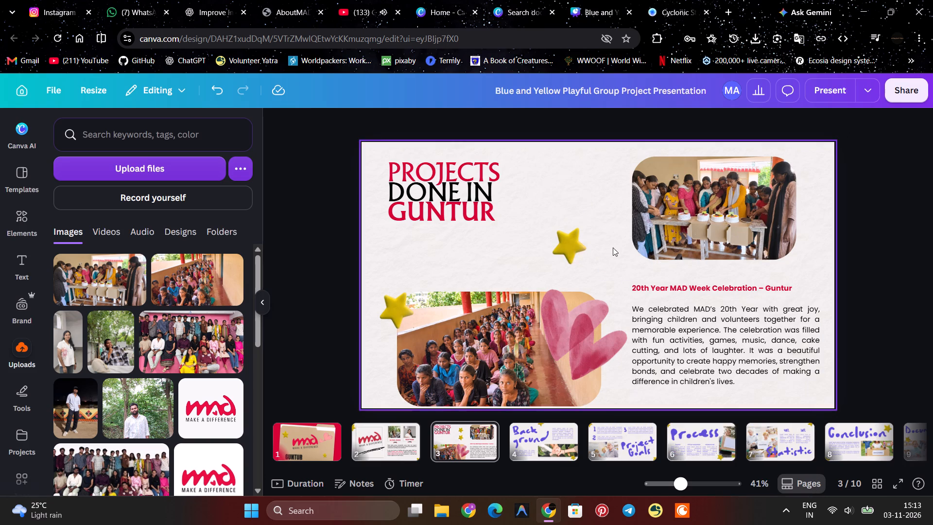
# Move the remaining star from beside the cake-cutting photo onto the end of the "20th Year MAD Week Celebration – Guntur" heading.
pyautogui.moveTo(575, 246); pyautogui.dragTo(715, 324)
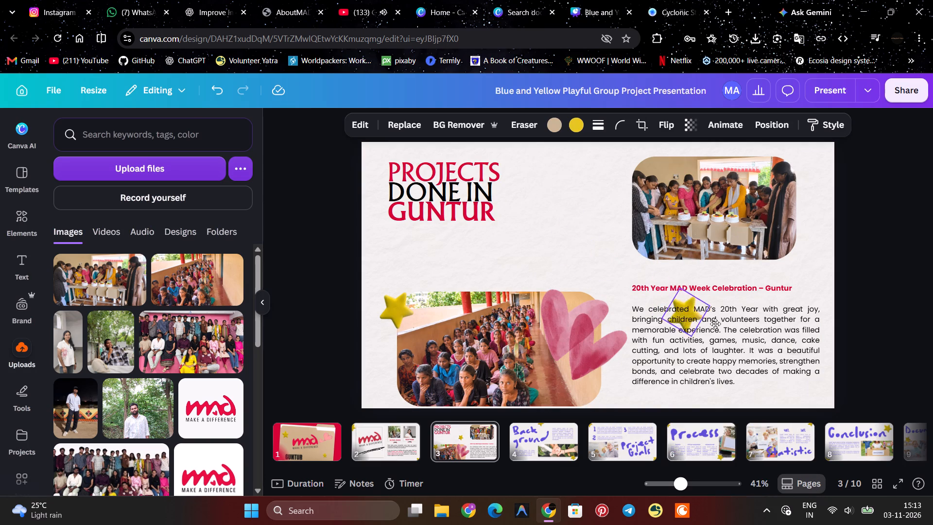
pyautogui.moveTo(715, 324); pyautogui.dragTo(800, 327)
pyautogui.moveTo(801, 324); pyautogui.dragTo(795, 312)
pyautogui.click(789, 307)
pyautogui.click(785, 302)
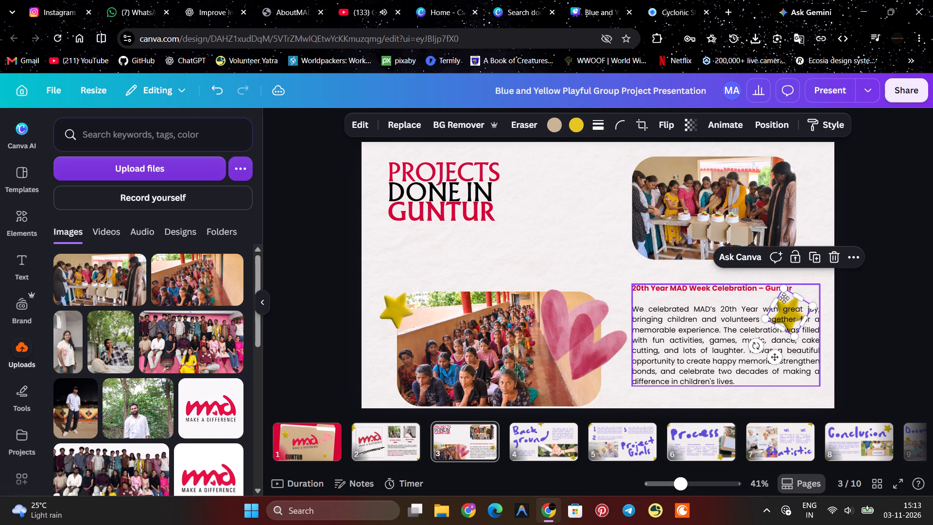
pyautogui.moveTo(790, 302); pyautogui.dragTo(778, 287)
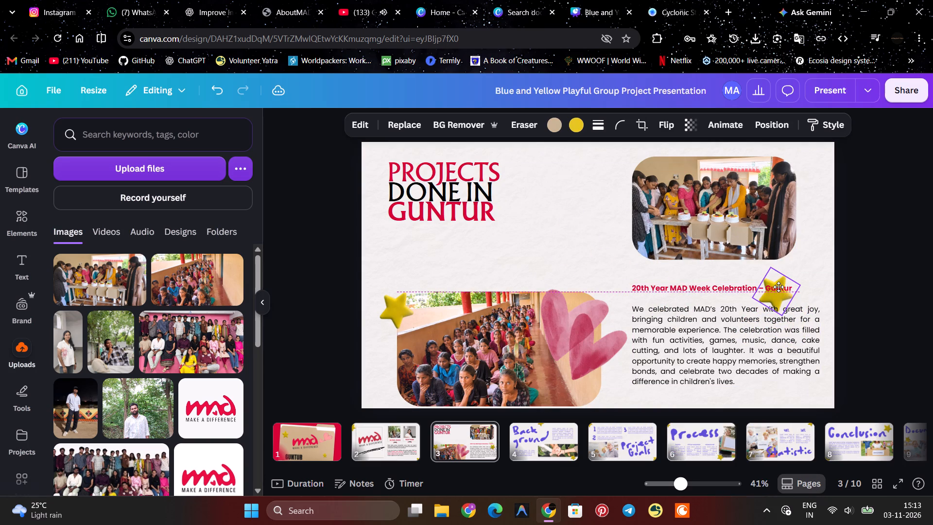
pyautogui.moveTo(778, 287); pyautogui.dragTo(778, 285)
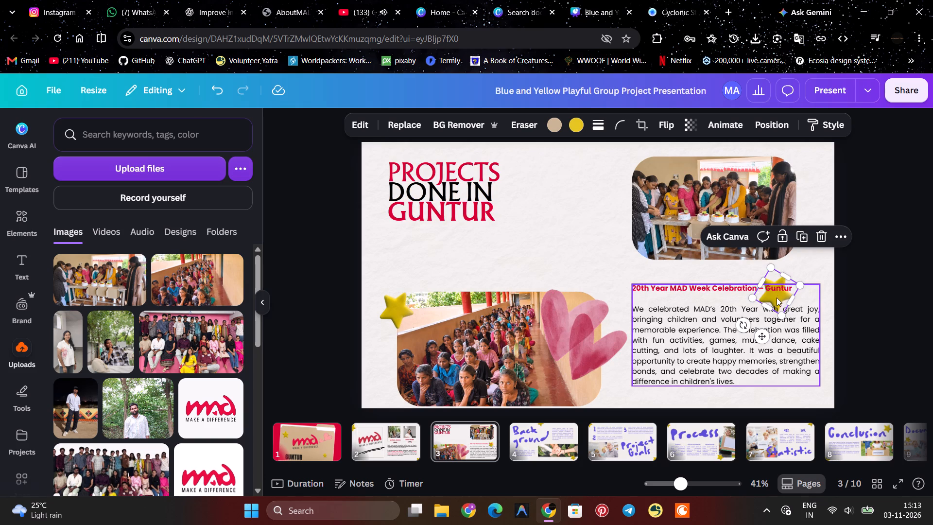
# Enlarge the star into a large backdrop behind the MAD Week description and shift it towards the slide's right edge.
pyautogui.moveTo(754, 298); pyautogui.dragTo(667, 352)
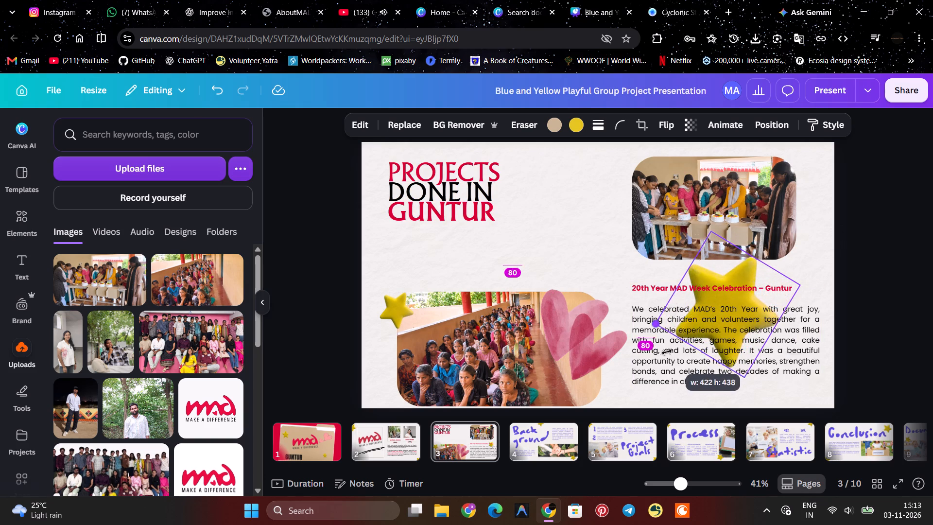
pyautogui.moveTo(667, 352); pyautogui.dragTo(608, 385)
pyautogui.moveTo(661, 272); pyautogui.dragTo(668, 276)
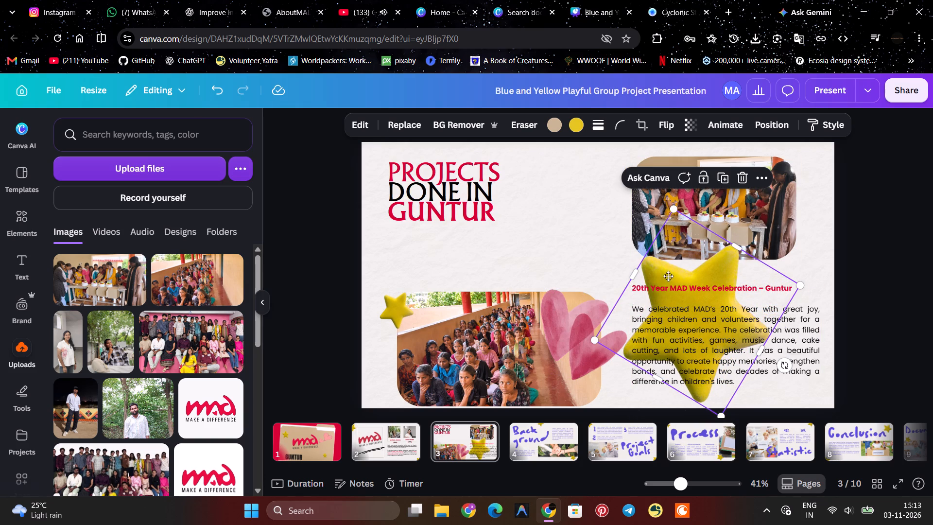
pyautogui.moveTo(668, 276); pyautogui.dragTo(702, 284)
pyautogui.click(702, 284)
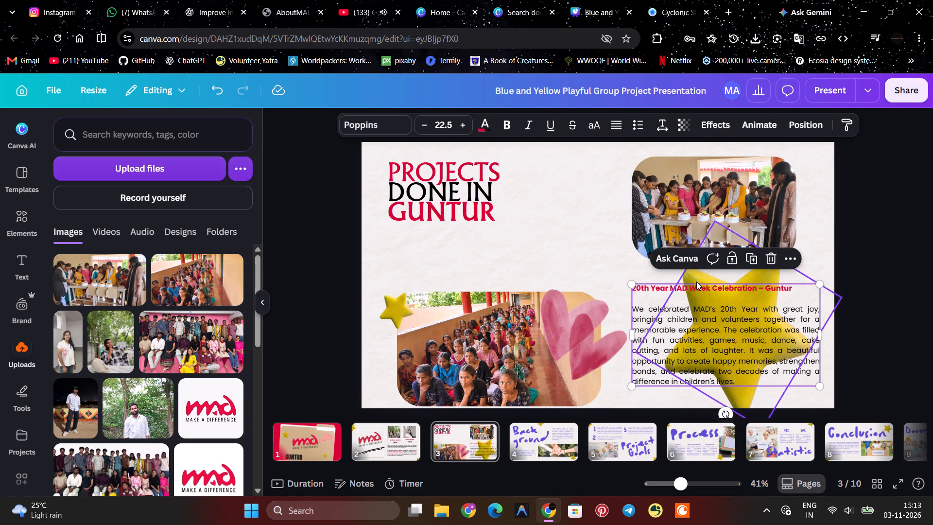
pyautogui.click(595, 245)
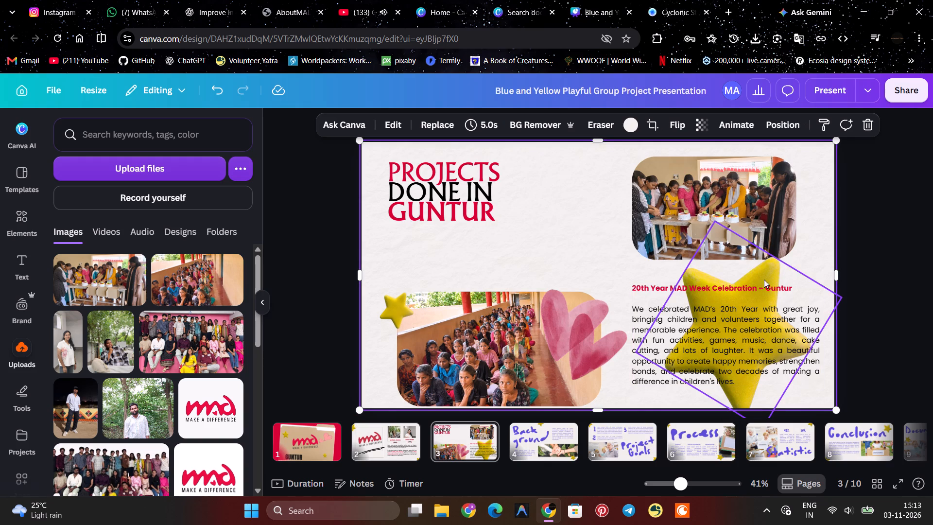
pyautogui.click(762, 273)
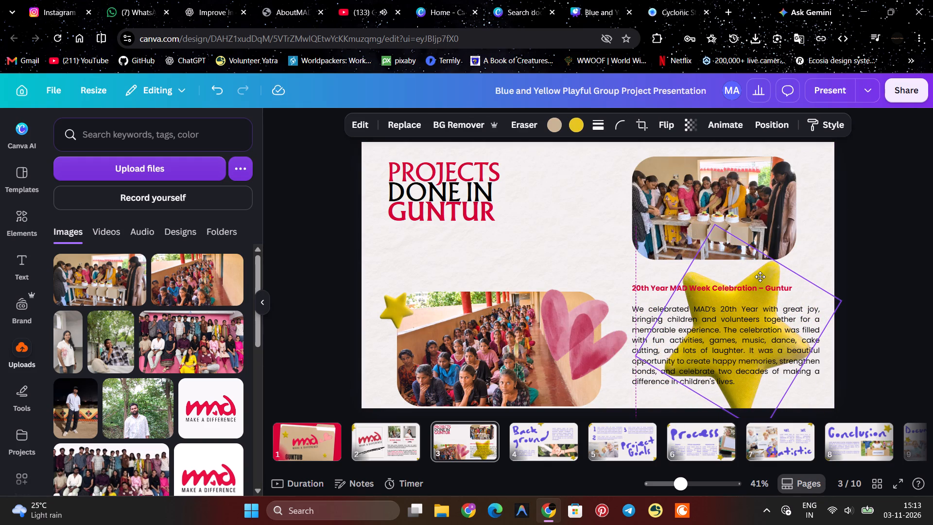
pyautogui.click(587, 244)
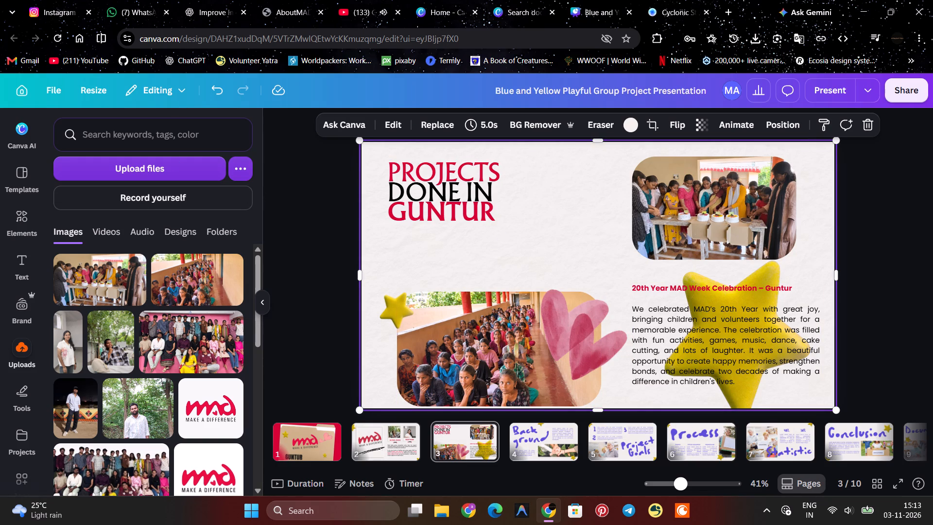
# Search the graphics for "ghilibi", look through the matches, and clear the search.
pyautogui.click(33, 223)
pyautogui.click(150, 156)
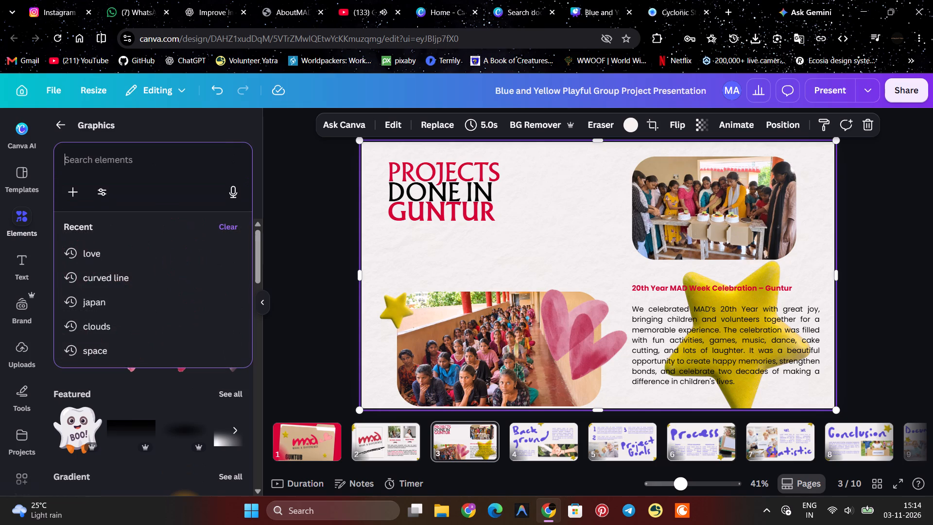
pyautogui.write('ghil')
pyautogui.write('ibi')
pyautogui.press('Return')
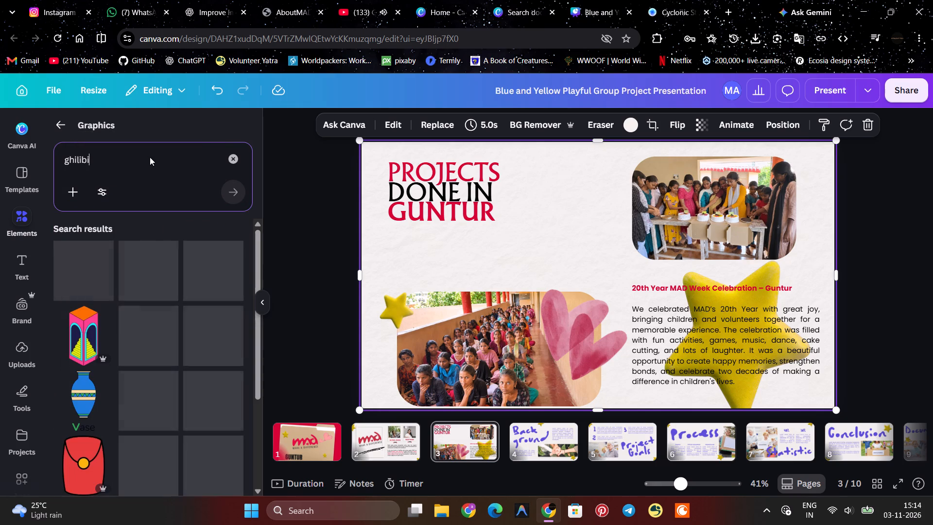
pyautogui.scroll(-5, 108, 329)
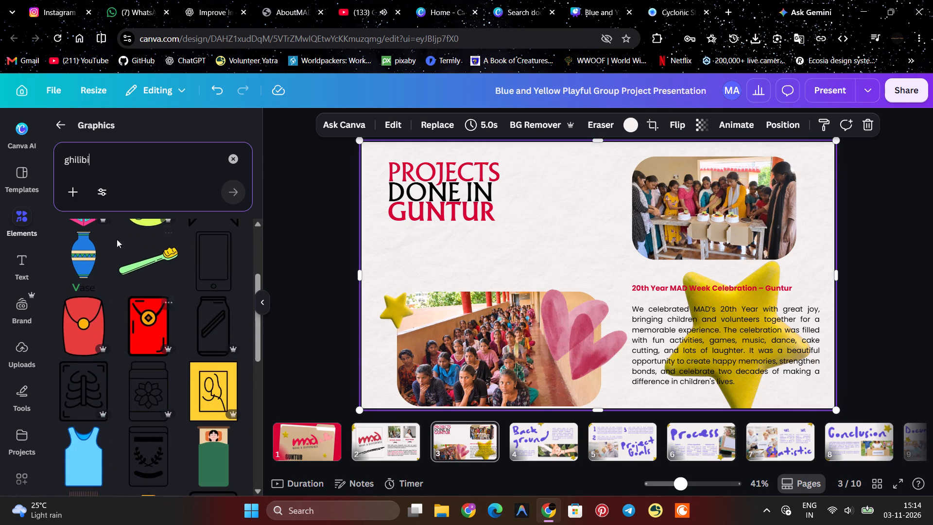
pyautogui.doubleClick(139, 155)
pyautogui.press('space')
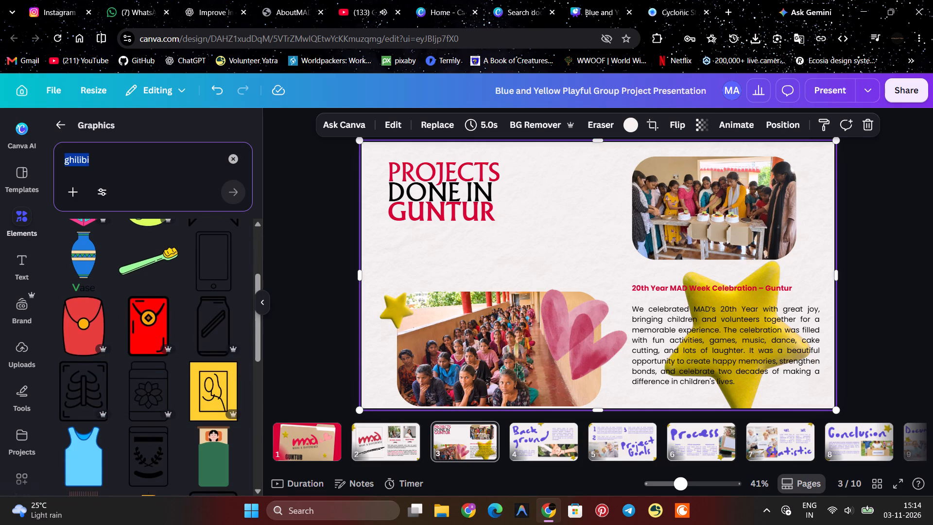
pyautogui.scroll(-4, 131, 320)
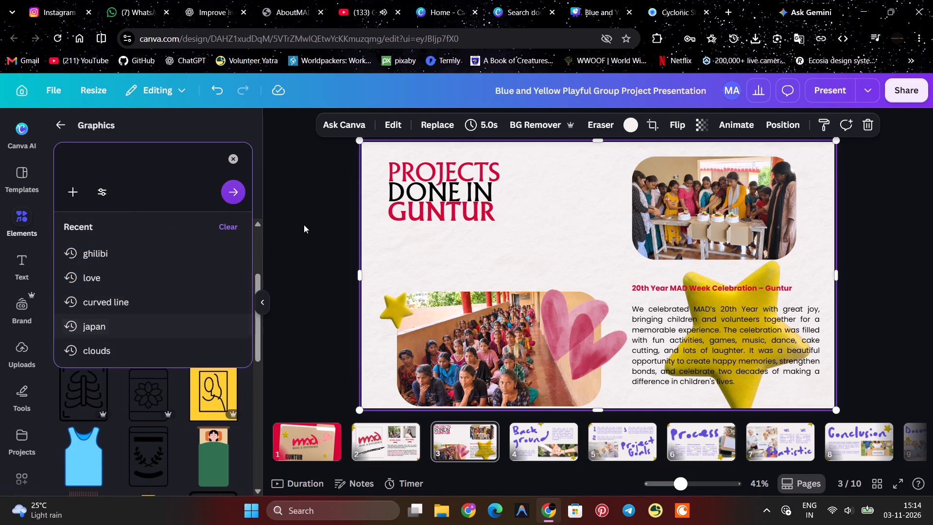
pyautogui.click(313, 215)
pyautogui.scroll(-3, 119, 317)
pyautogui.scroll(9, 119, 317)
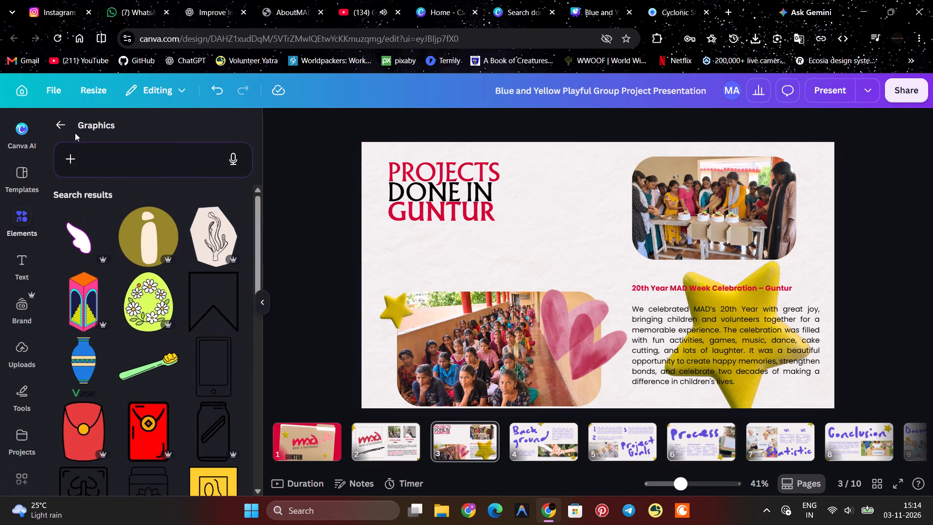
# Browse the featured graphics and the themed graphics collections for a suitable decoration for the slide.
pyautogui.click(61, 131)
pyautogui.scroll(-3, 136, 320)
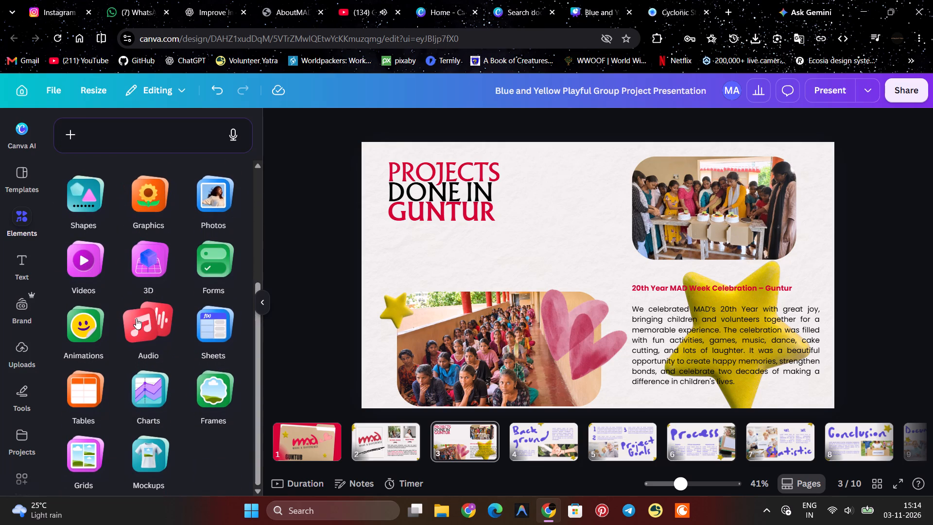
pyautogui.click(139, 194)
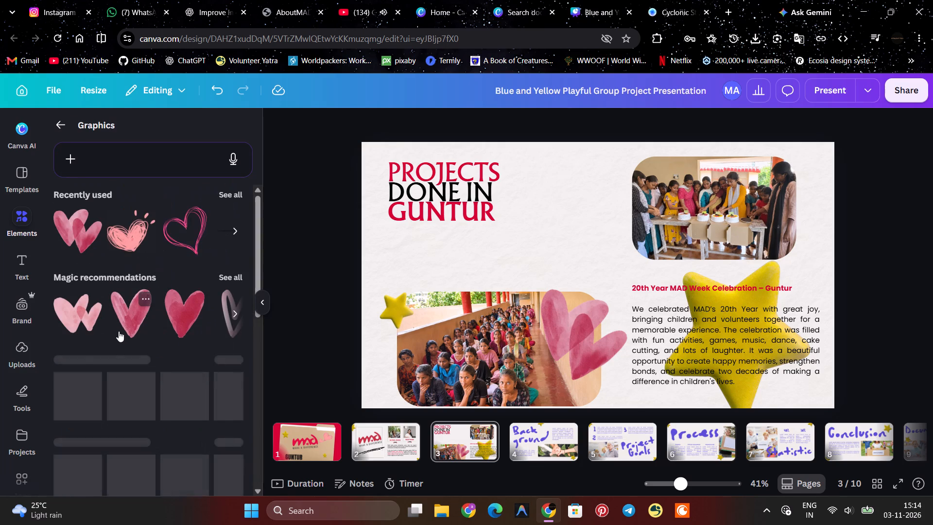
pyautogui.scroll(-4, 145, 347)
pyautogui.scroll(3, 132, 278)
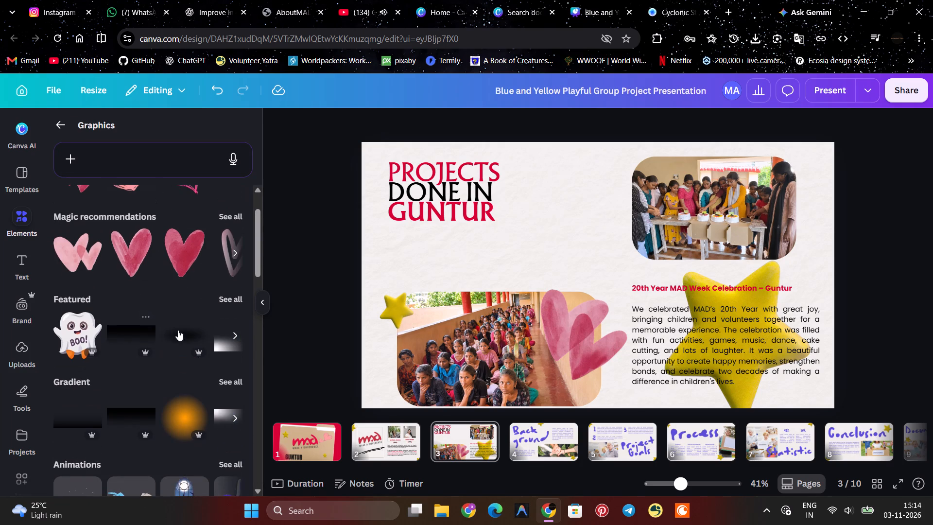
pyautogui.click(234, 334)
pyautogui.click(233, 335)
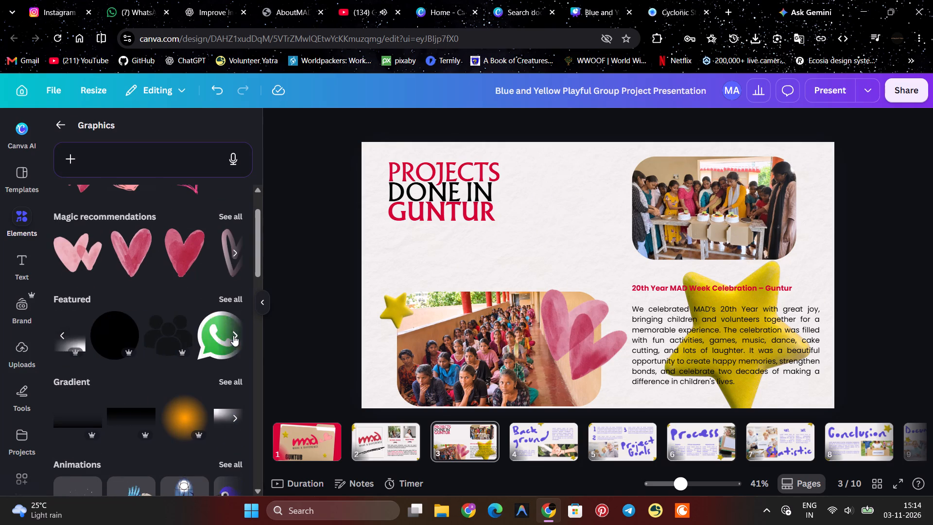
pyautogui.click(233, 335)
pyautogui.click(233, 335)
pyautogui.scroll(-11, 160, 344)
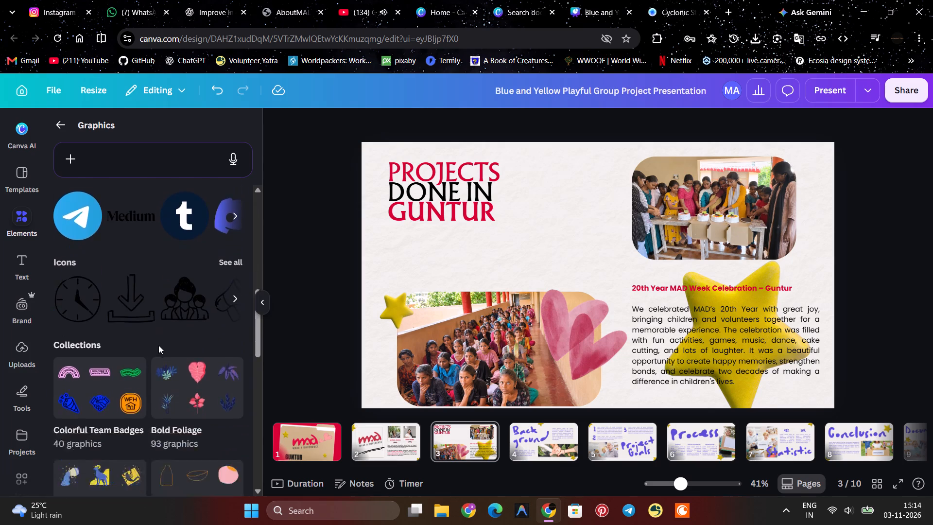
pyautogui.scroll(-11, 158, 345)
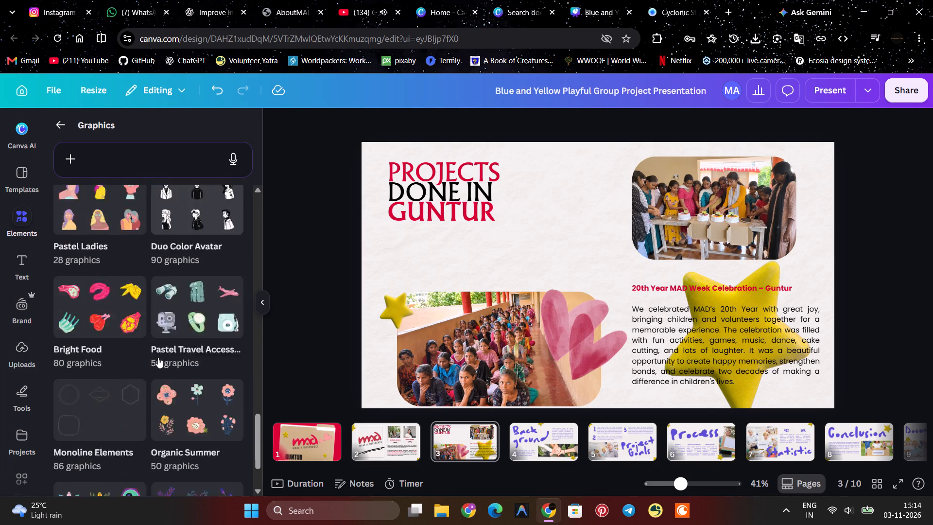
pyautogui.scroll(4, 158, 357)
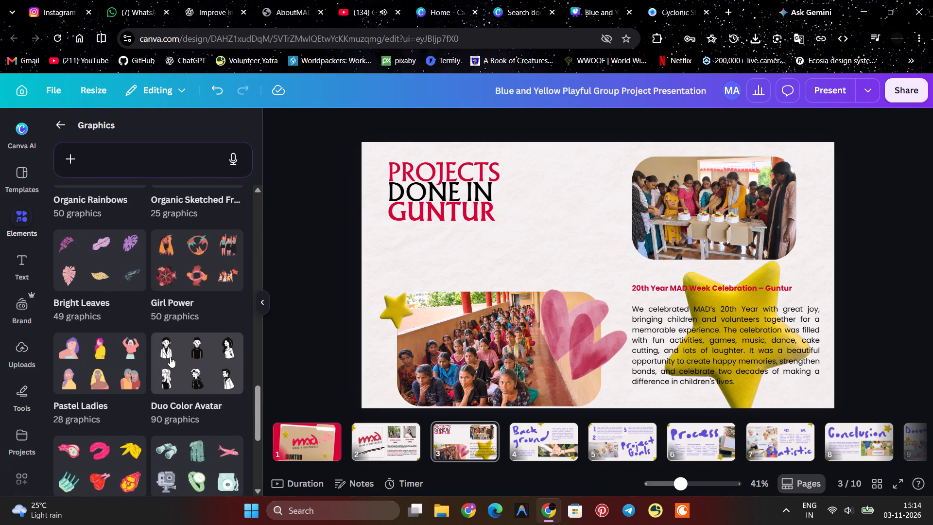
# Insert the group of women with raised arms from the Girl Power collection and place it between the slide title and cake-cutting photo.
pyautogui.click(182, 257)
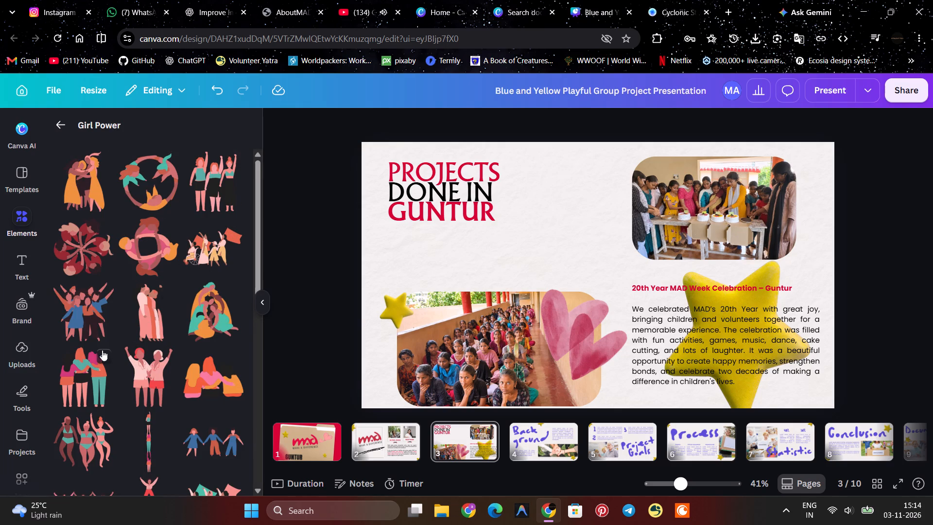
pyautogui.scroll(-2, 102, 350)
pyautogui.scroll(1, 102, 349)
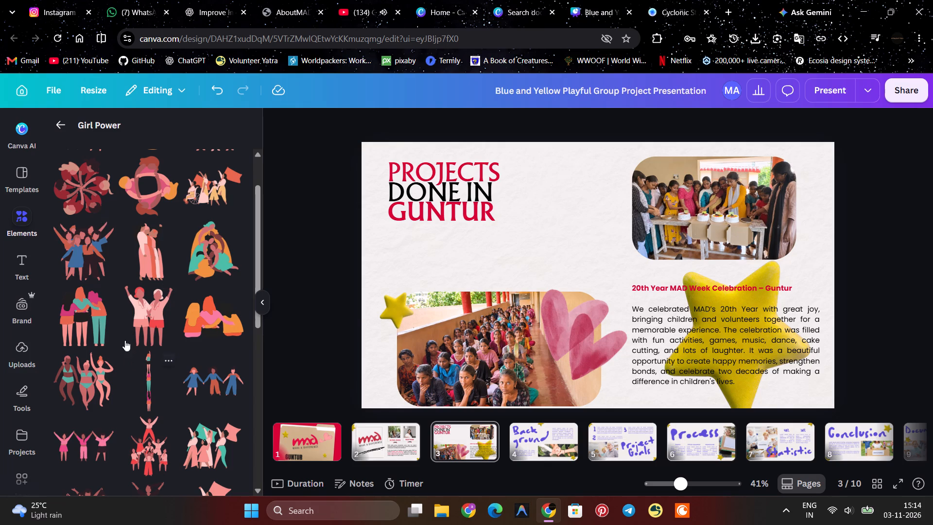
pyautogui.click(80, 253)
pyautogui.moveTo(603, 269); pyautogui.dragTo(642, 289)
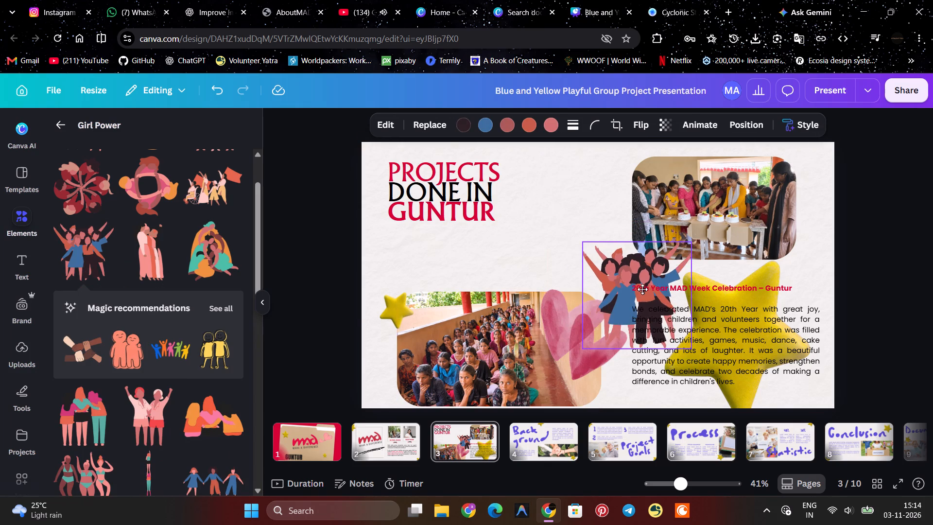
pyautogui.moveTo(642, 289); pyautogui.dragTo(571, 222)
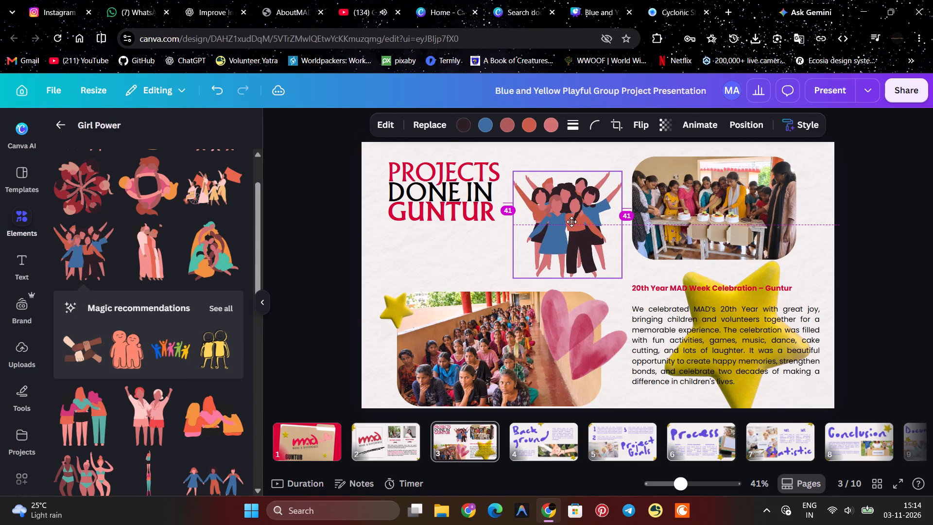
pyautogui.moveTo(571, 222); pyautogui.dragTo(578, 230)
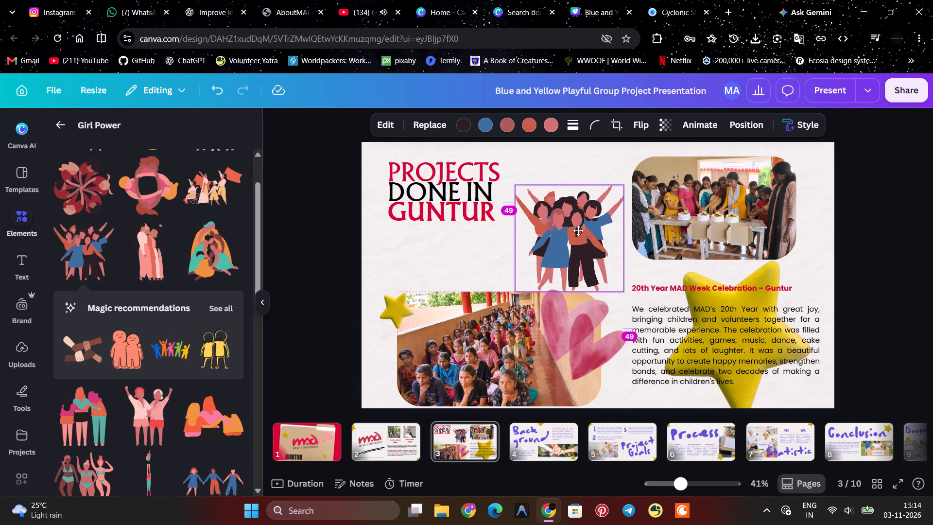
pyautogui.moveTo(578, 230); pyautogui.dragTo(587, 231)
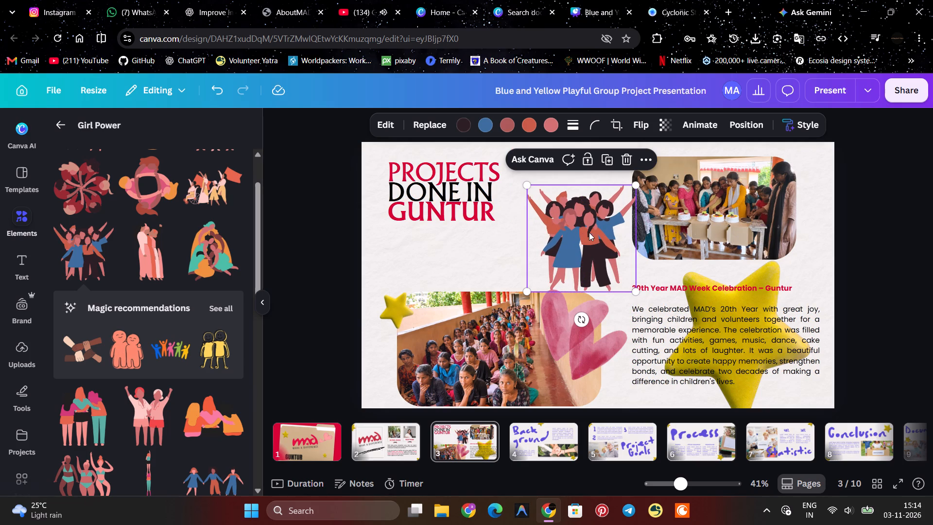
# Adjust the layer order of the women illustration, sending it a few layers backward behind neighbouring elements.
pyautogui.click(647, 160)
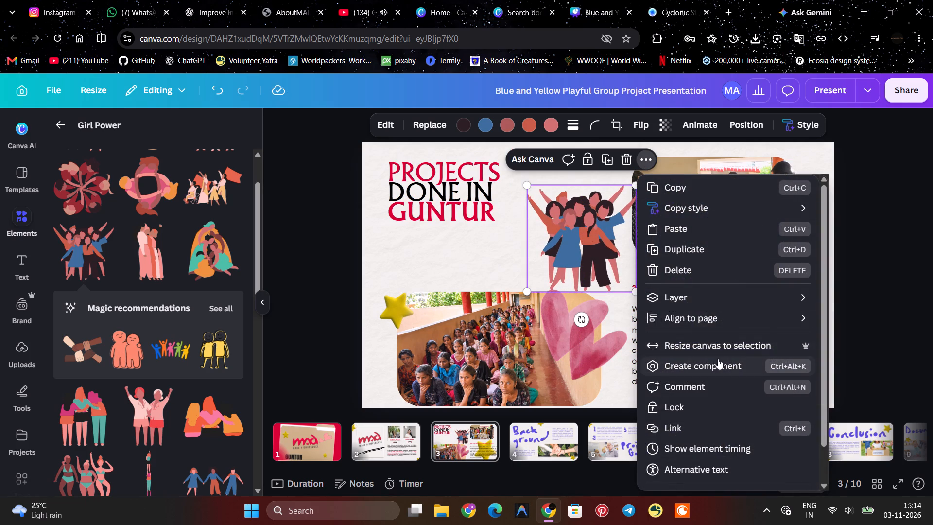
pyautogui.click(700, 296)
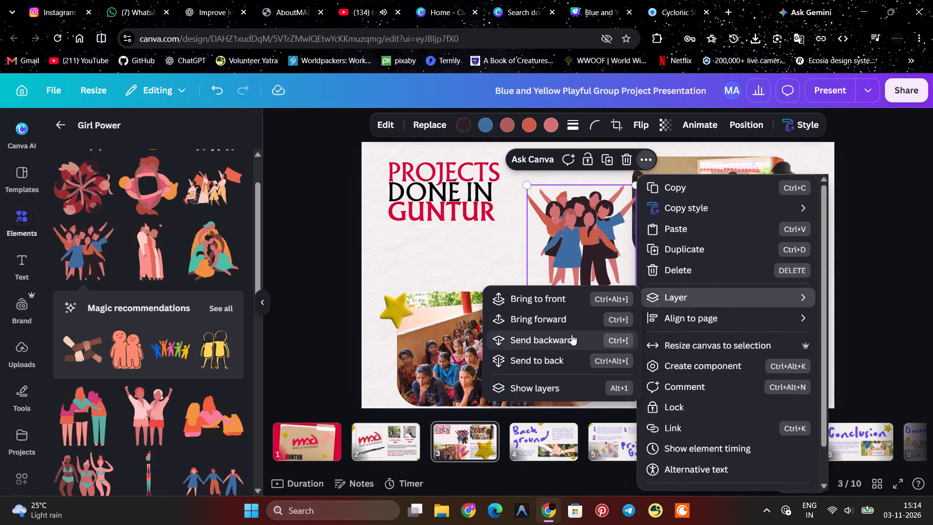
pyautogui.click(571, 334)
pyautogui.click(564, 315)
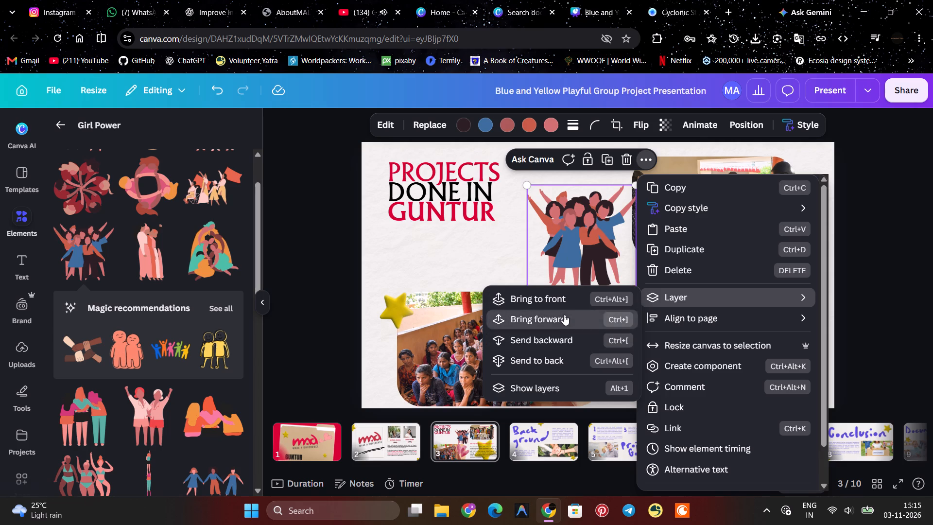
pyautogui.click(563, 319)
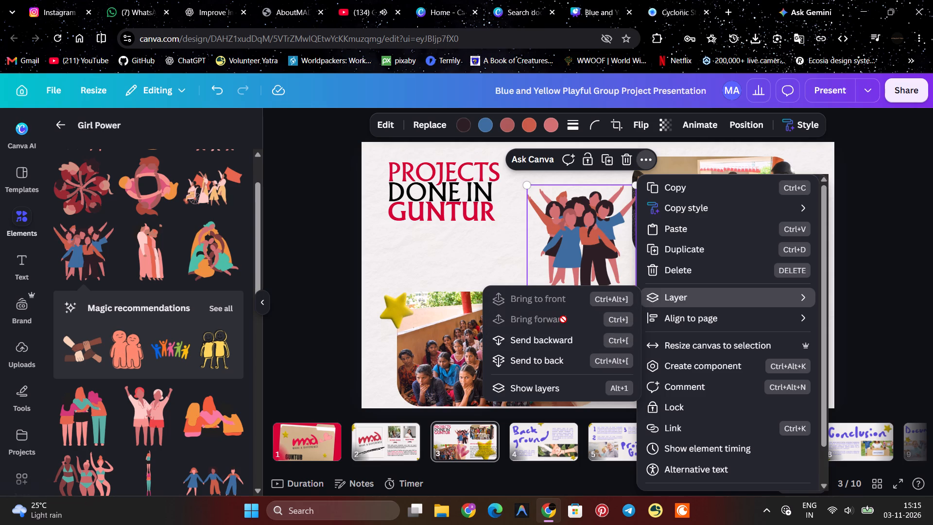
pyautogui.doubleClick(513, 343)
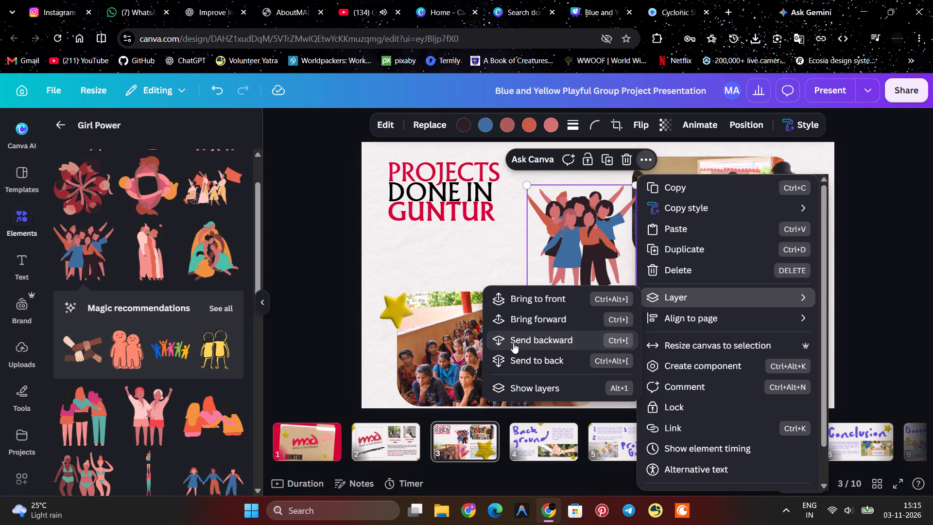
pyautogui.click(513, 343)
pyautogui.click(487, 239)
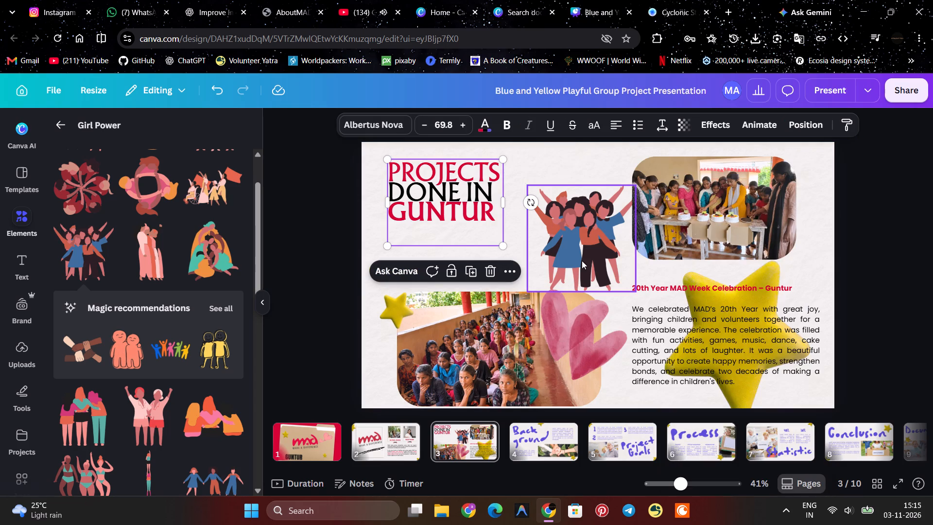
# Shrink the women illustration to about 396 by 388 and place it just above the heart, against the cake-cutting photo's edge.
pyautogui.click(585, 259)
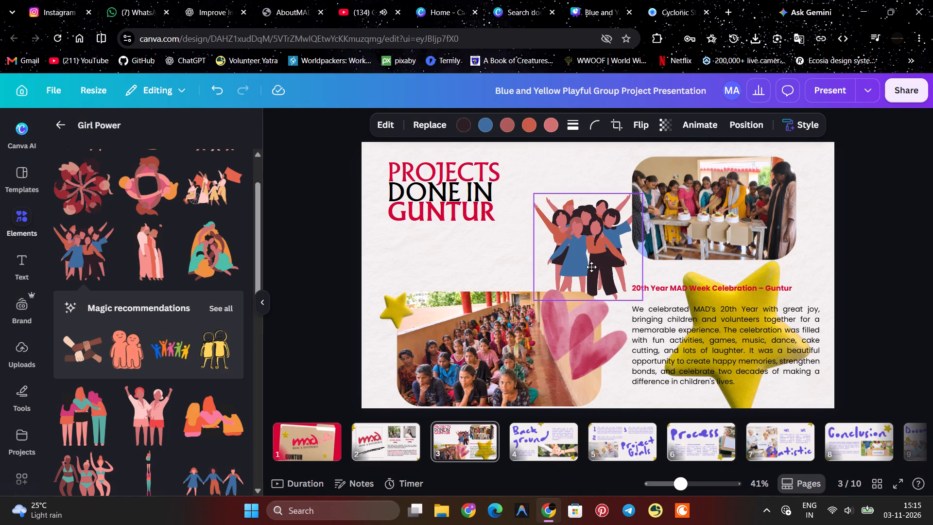
pyautogui.moveTo(633, 291); pyautogui.dragTo(627, 287)
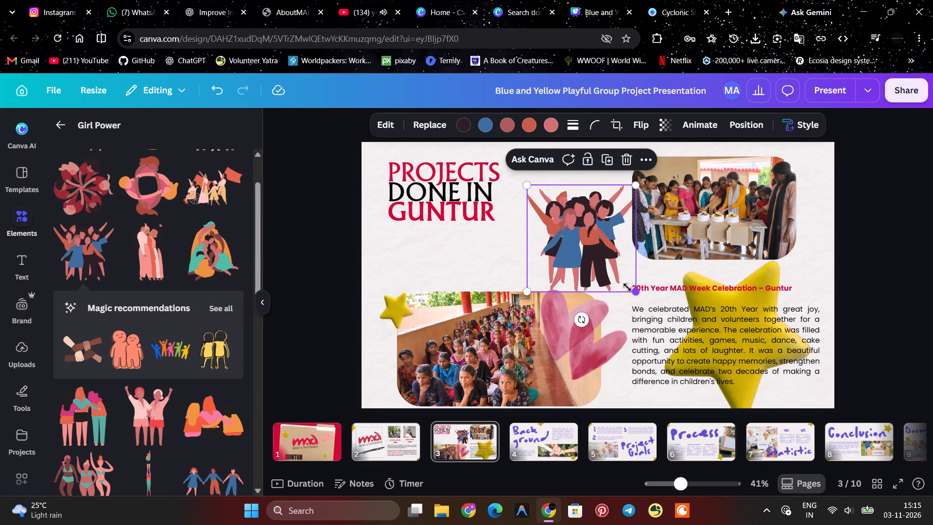
pyautogui.moveTo(627, 287); pyautogui.dragTo(621, 282)
pyautogui.moveTo(582, 254); pyautogui.dragTo(593, 262)
pyautogui.click(477, 238)
pyautogui.click(526, 237)
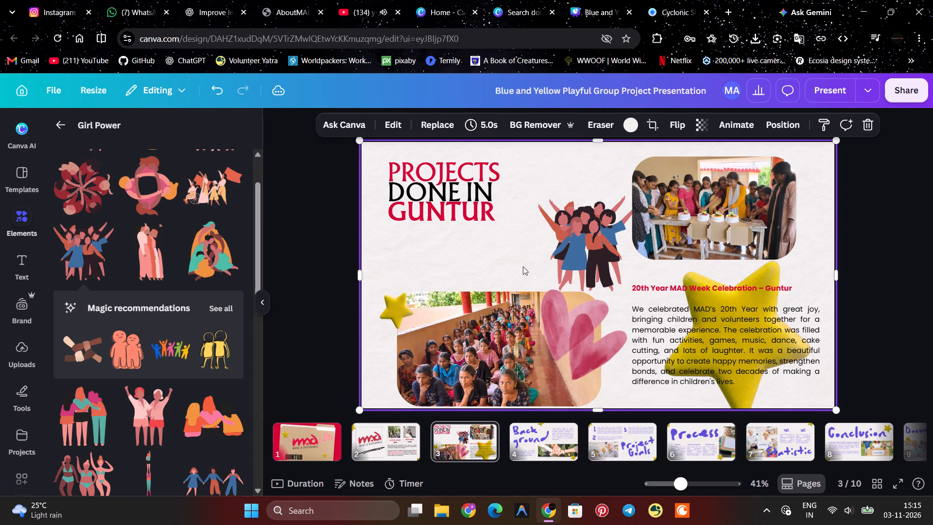
pyautogui.moveTo(580, 241); pyautogui.dragTo(573, 239)
pyautogui.click(506, 244)
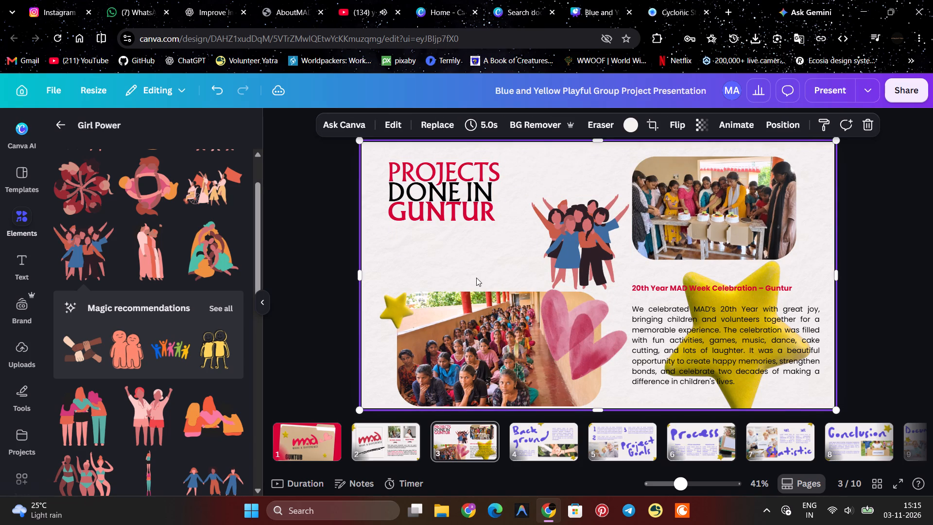
pyautogui.click(589, 247)
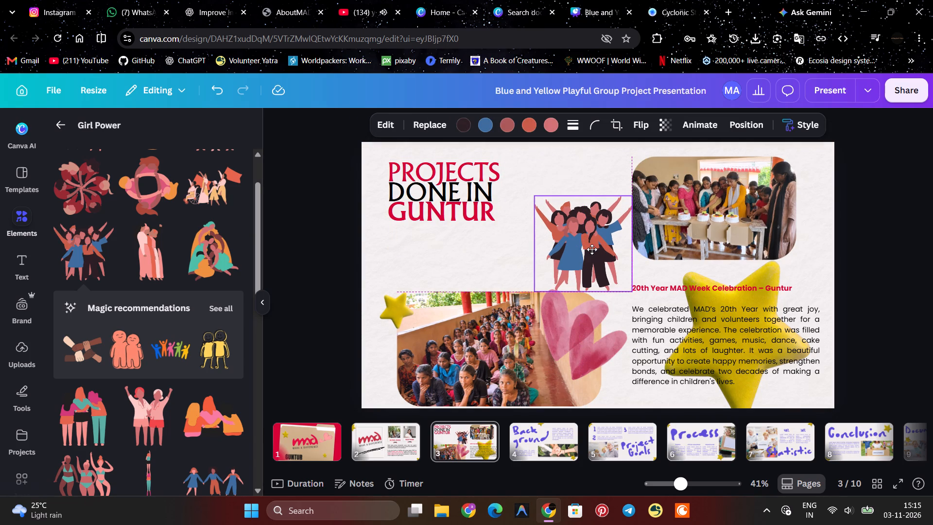
pyautogui.click(506, 265)
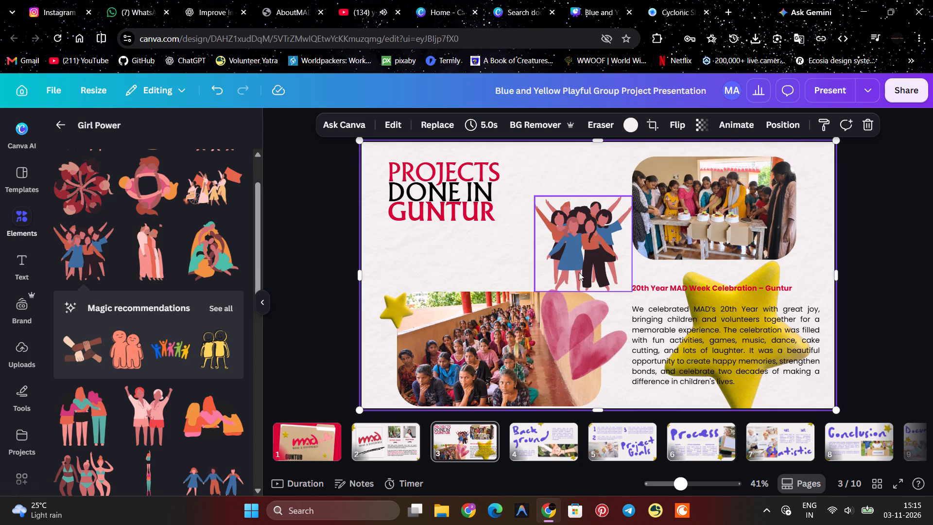
pyautogui.click(584, 266)
pyautogui.click(630, 291)
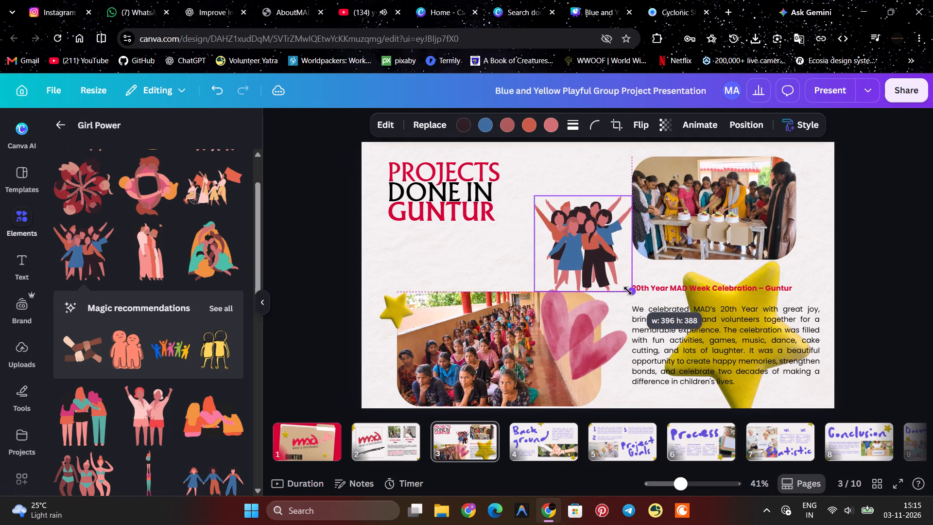
pyautogui.click(476, 262)
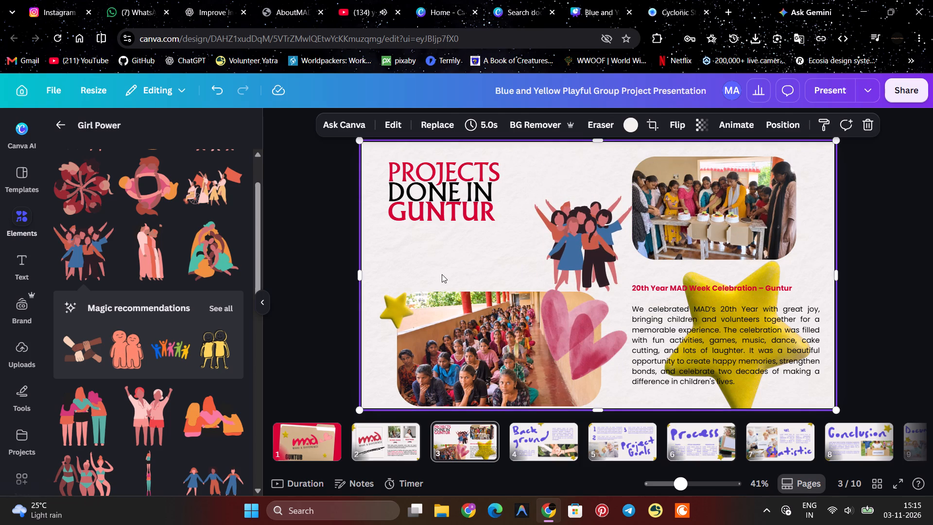
pyautogui.click(436, 253)
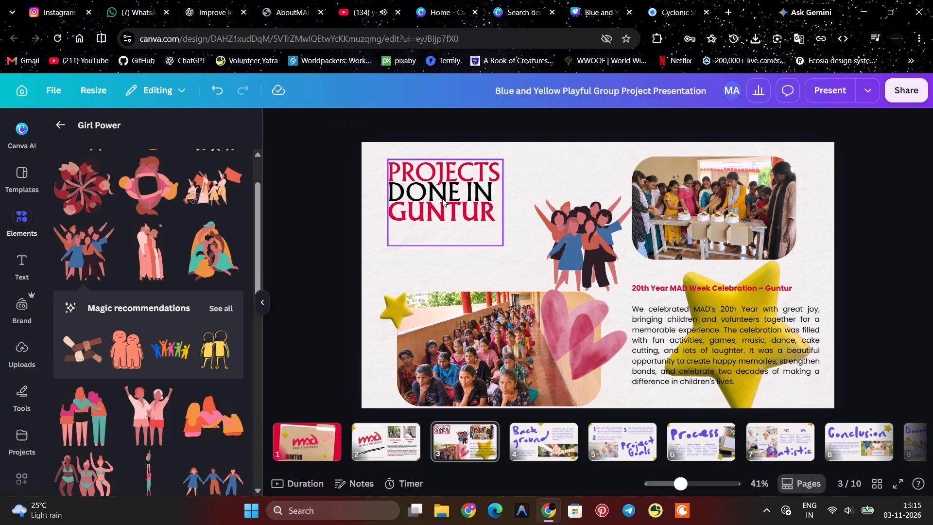
# Add a subheading text box to the slide and set its font size to 40.
pyautogui.click(17, 250)
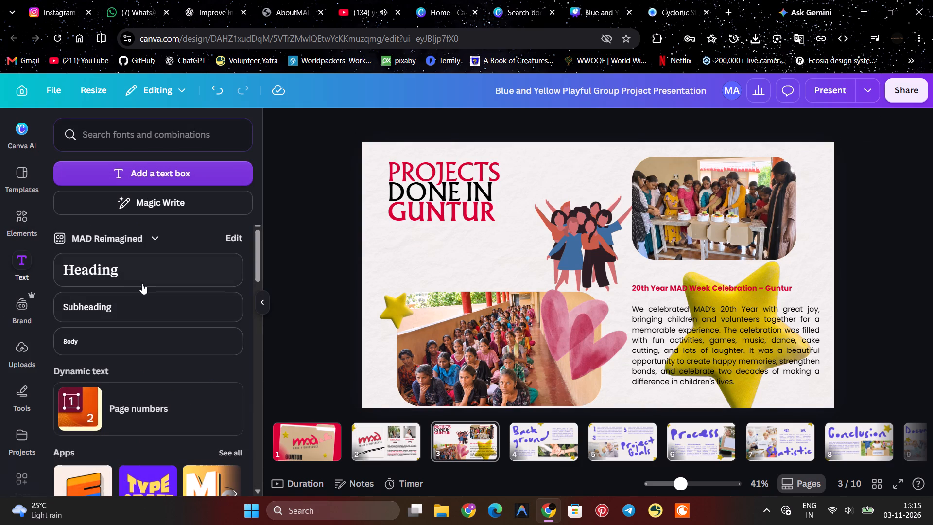
pyautogui.click(141, 307)
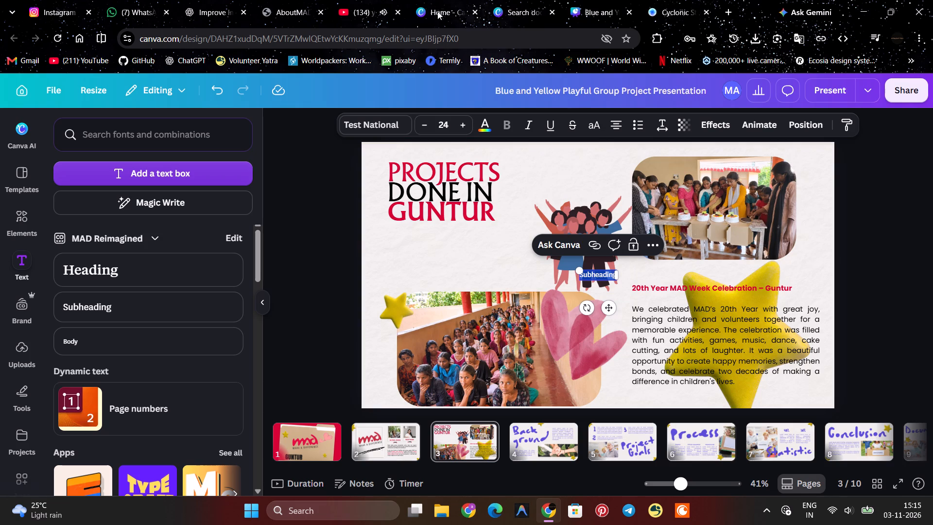
pyautogui.tripleClick(468, 123)
pyautogui.tripleClick(468, 123)
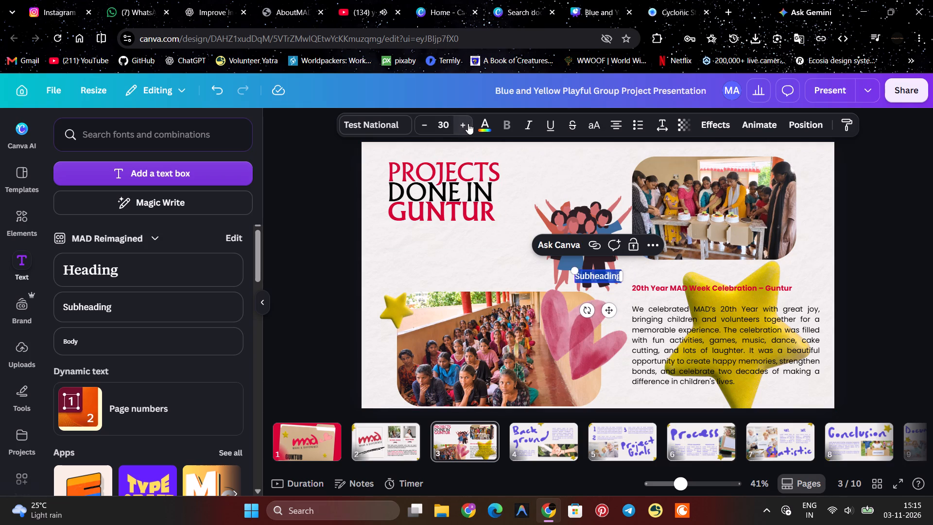
pyautogui.tripleClick(468, 123)
pyautogui.tripleClick(468, 123)
pyautogui.tripleClick(468, 123)
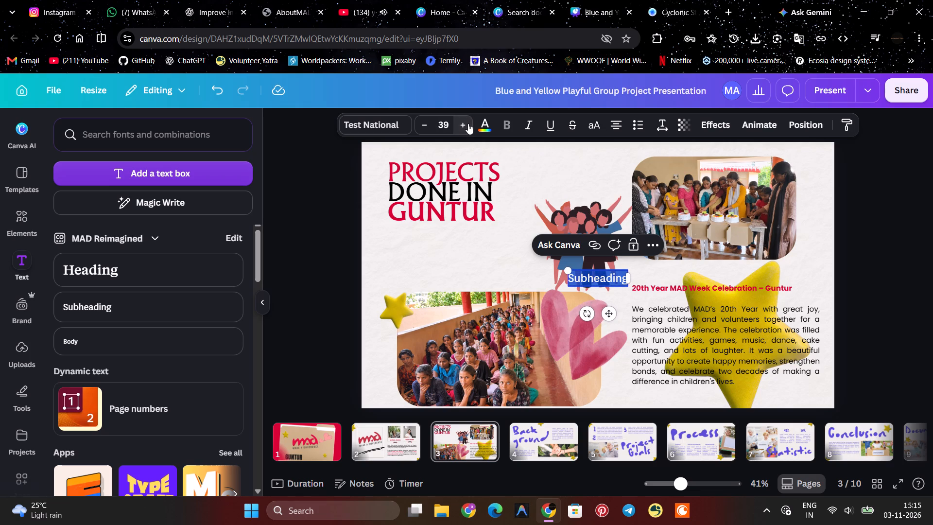
# Replace the subheading placeholder with "we have celebrated our 2oth mad birthday with the kids".
pyautogui.write('we')
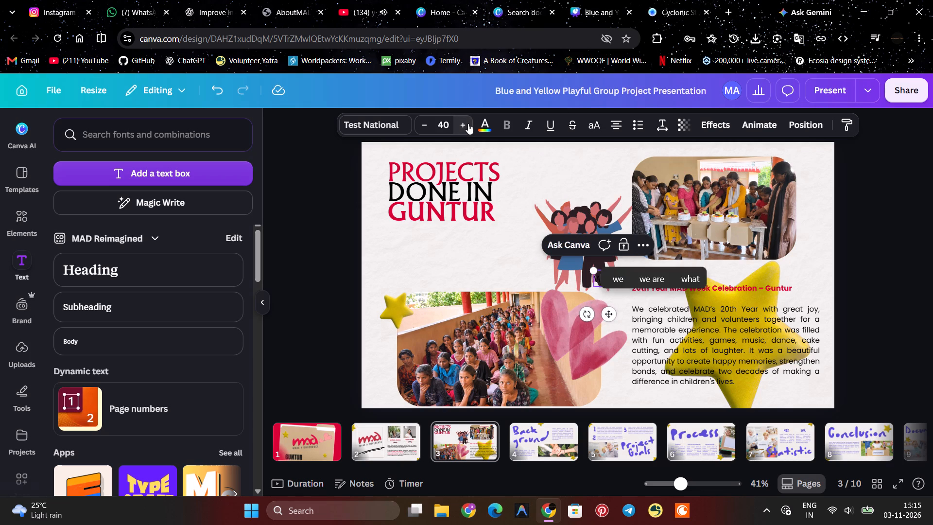
pyautogui.press('space')
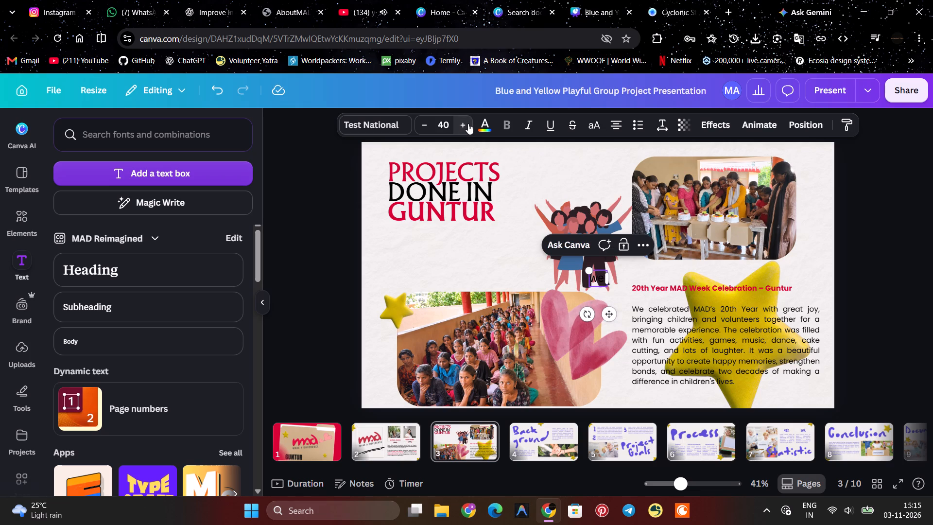
pyautogui.write('ha')
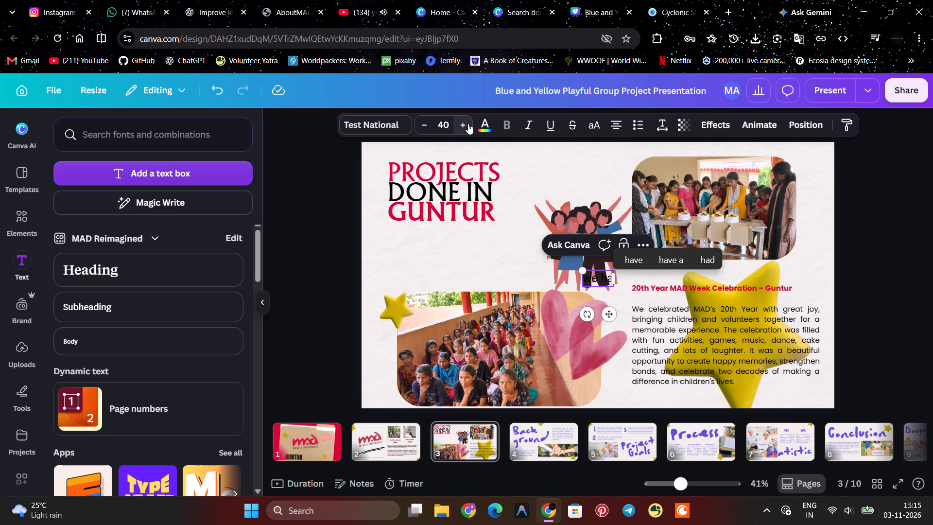
pyautogui.press('BackSpace')
pyautogui.press('BackSpace')
pyautogui.press('space')
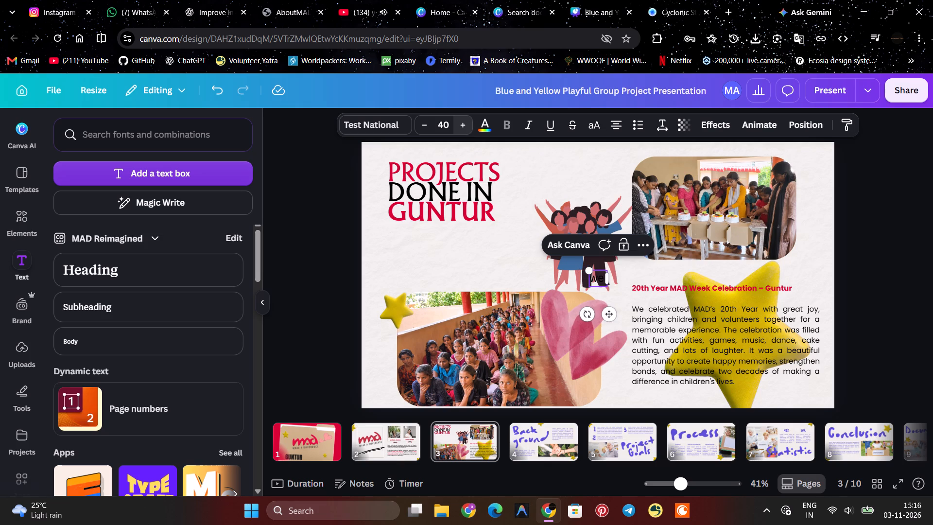
pyautogui.write('have')
pyautogui.press('space')
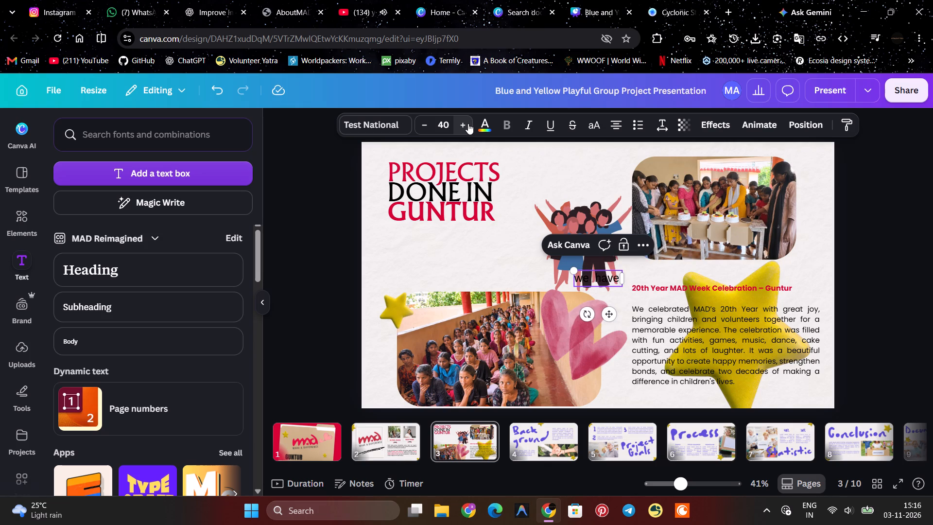
pyautogui.write('cele')
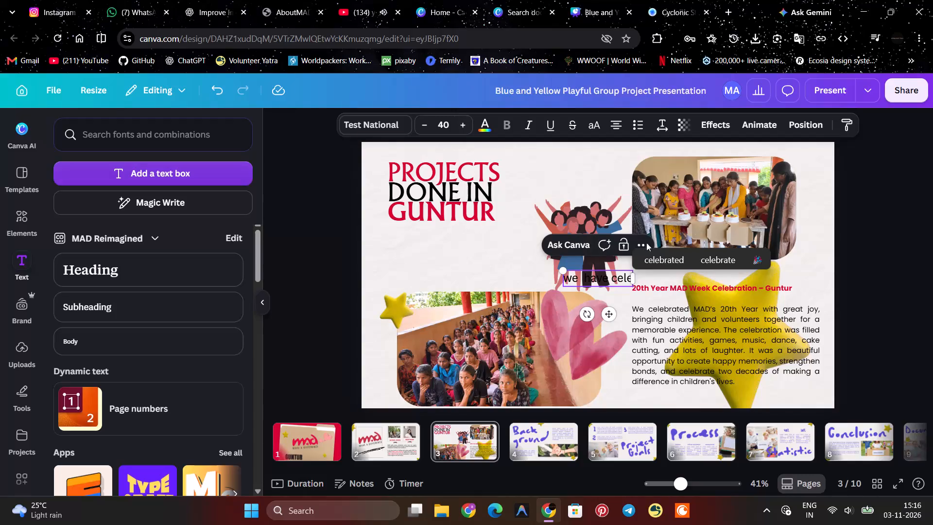
pyautogui.click(655, 255)
pyautogui.write('ou')
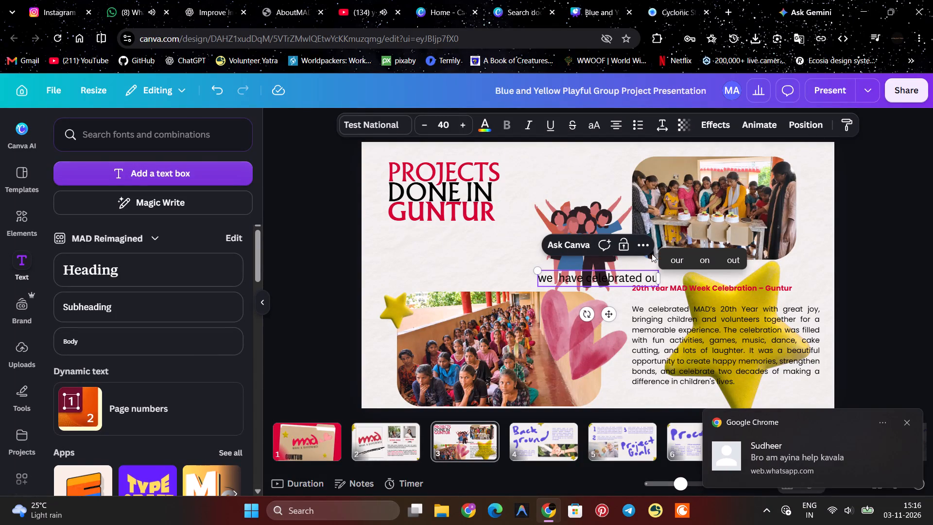
pyautogui.write('r')
pyautogui.press('space')
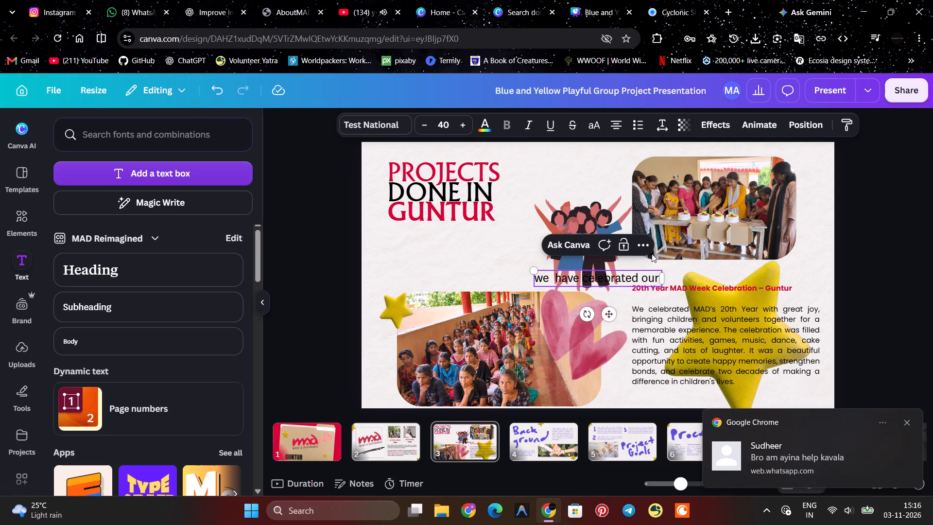
pyautogui.write('2oth')
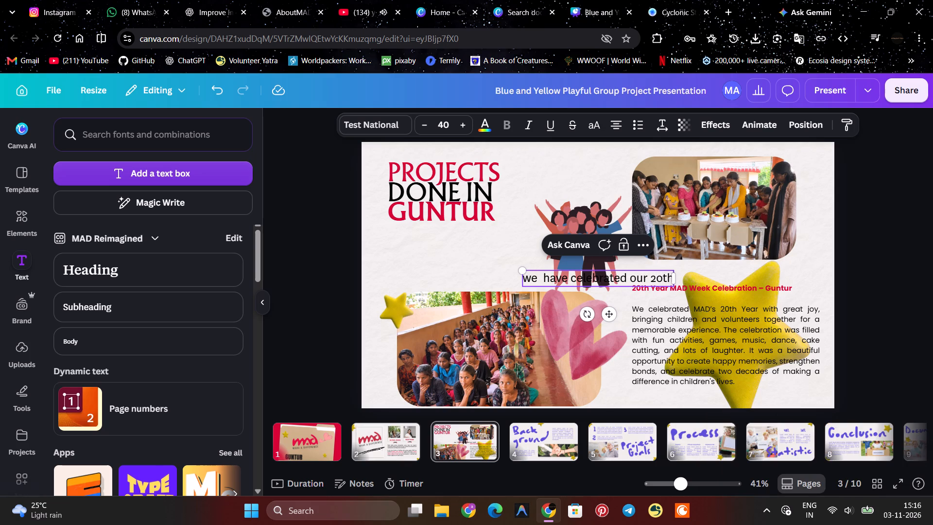
pyautogui.press('space')
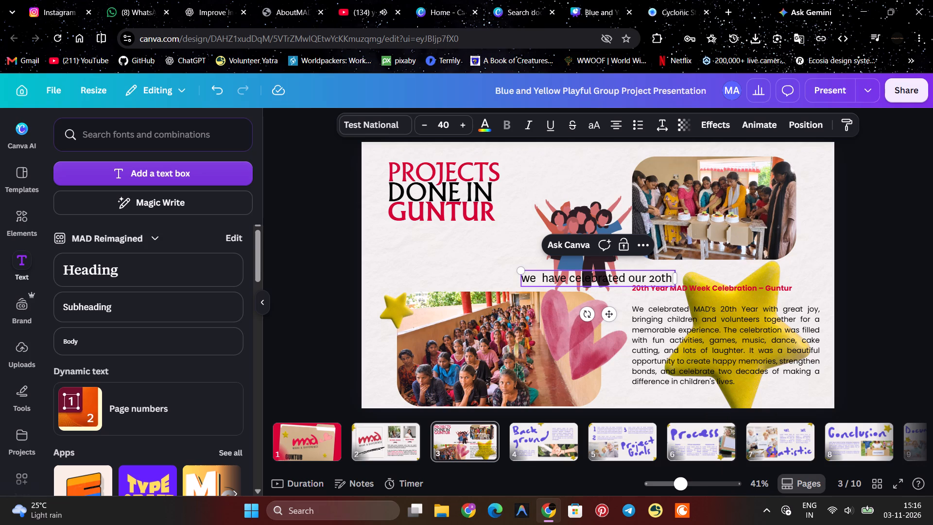
pyautogui.write('ma')
pyautogui.write('d')
pyautogui.press('space')
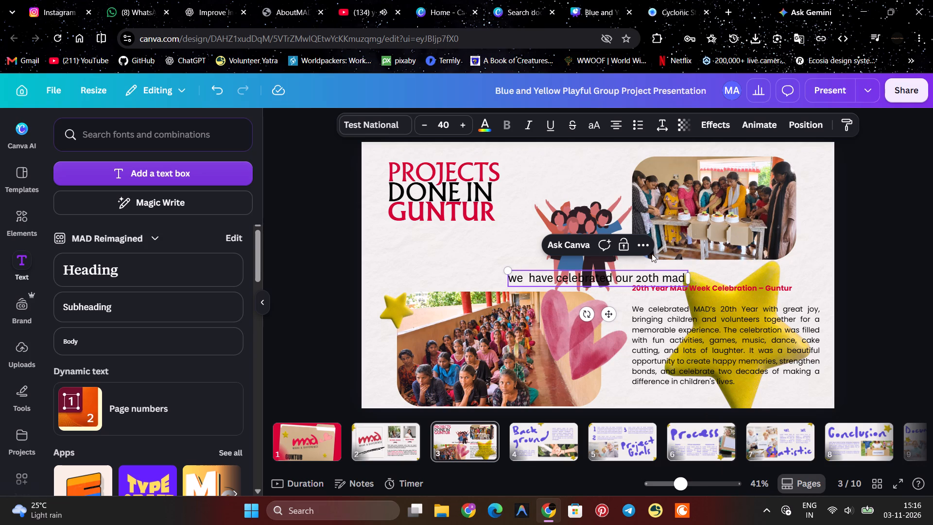
pyautogui.press('a')
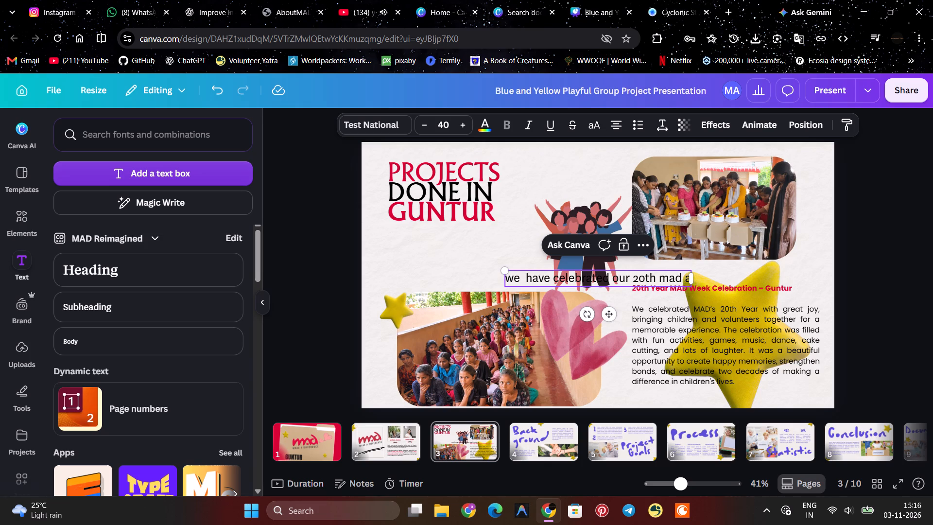
pyautogui.press('BackSpace')
pyautogui.write('birthday with')
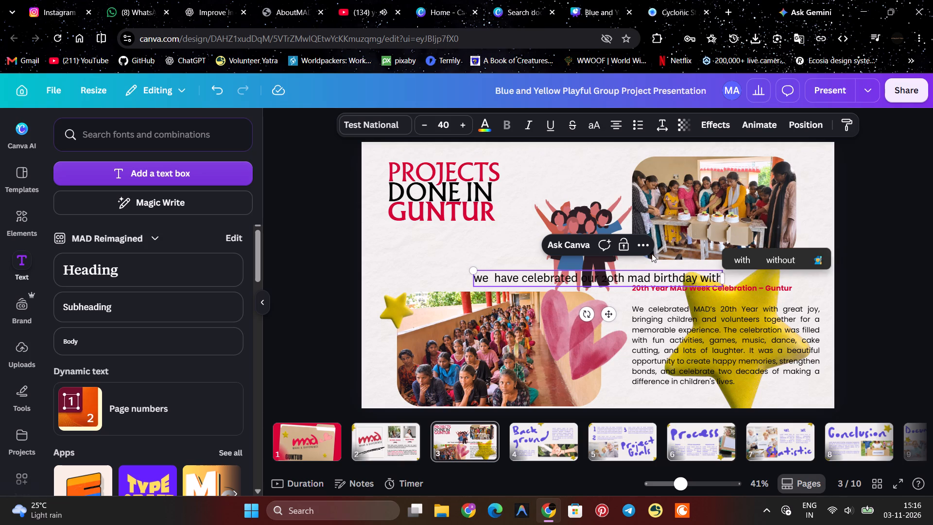
pyautogui.press('space')
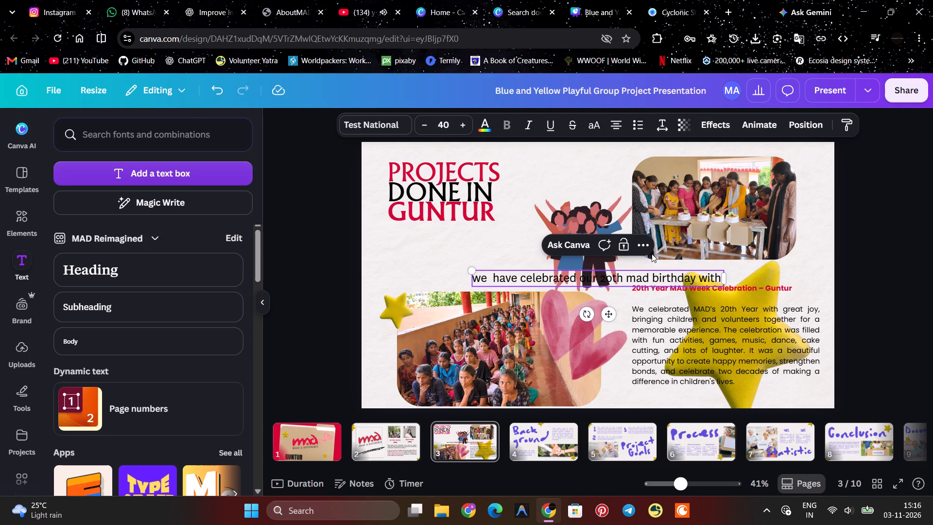
pyautogui.write('sr')
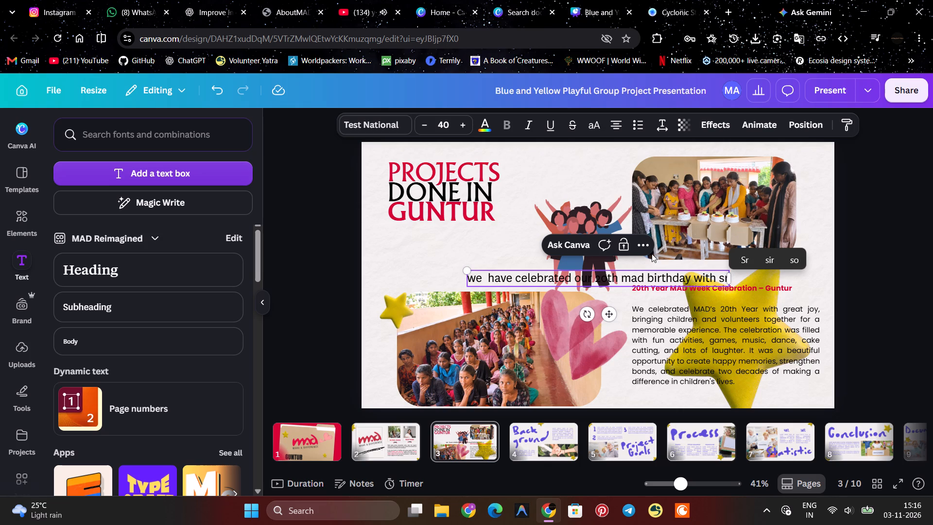
pyautogui.press('BackSpace')
pyautogui.press('BackSpace')
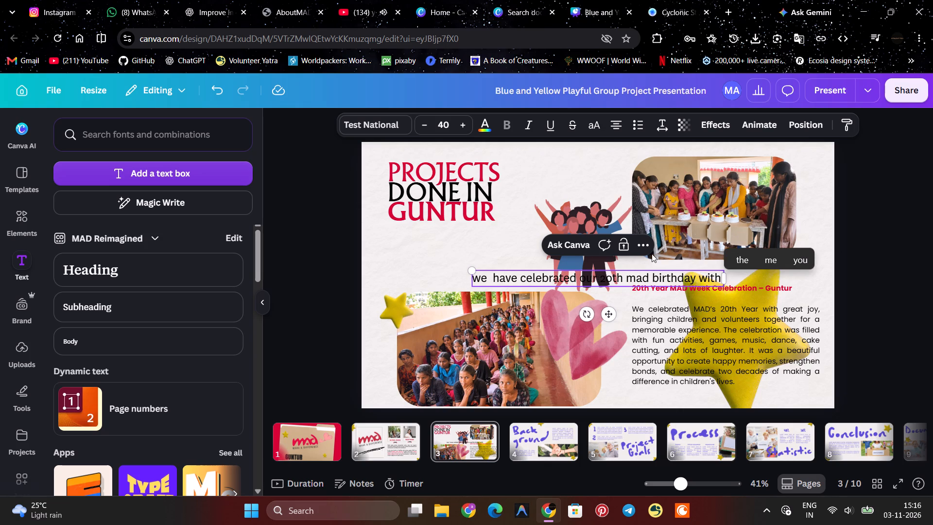
pyautogui.write('the kids')
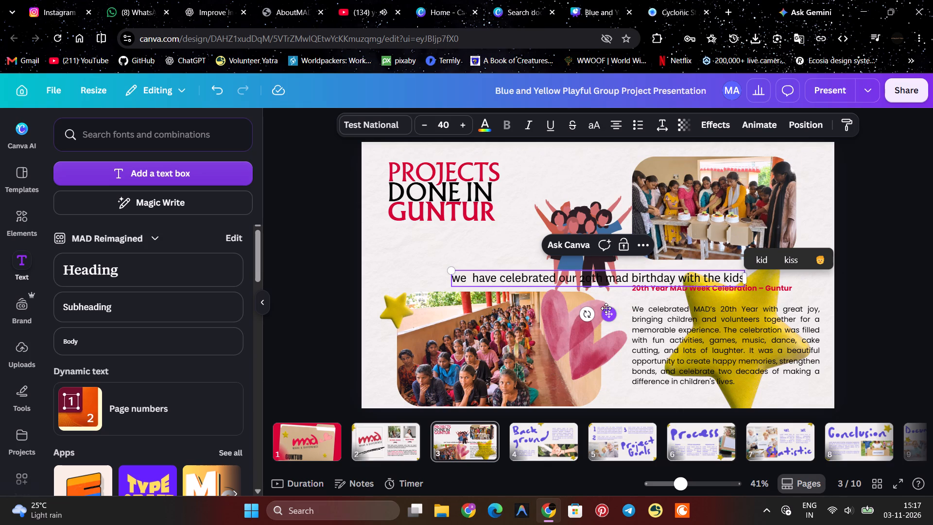
# Move the birthday subheading directly below the slide title and narrow its box so the text wraps onto three lines.
pyautogui.moveTo(606, 309); pyautogui.dragTo(530, 282)
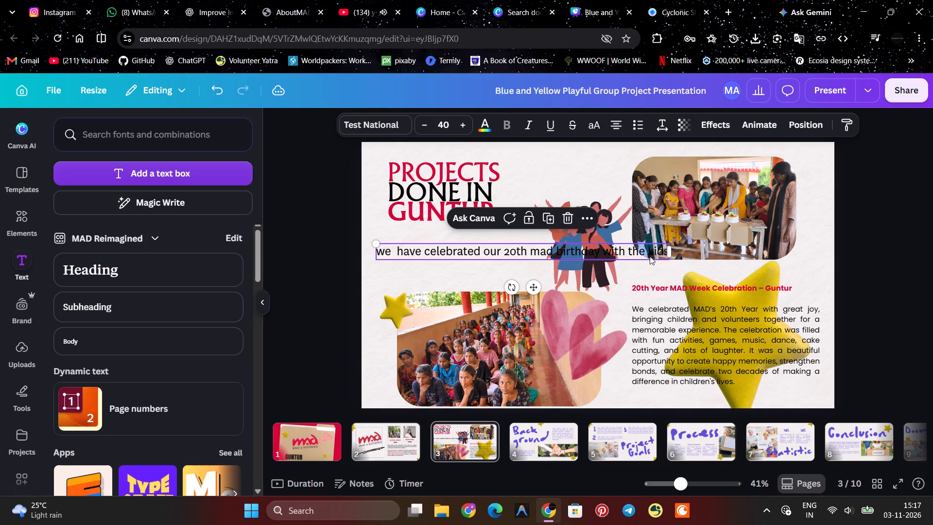
pyautogui.moveTo(668, 249); pyautogui.dragTo(599, 255)
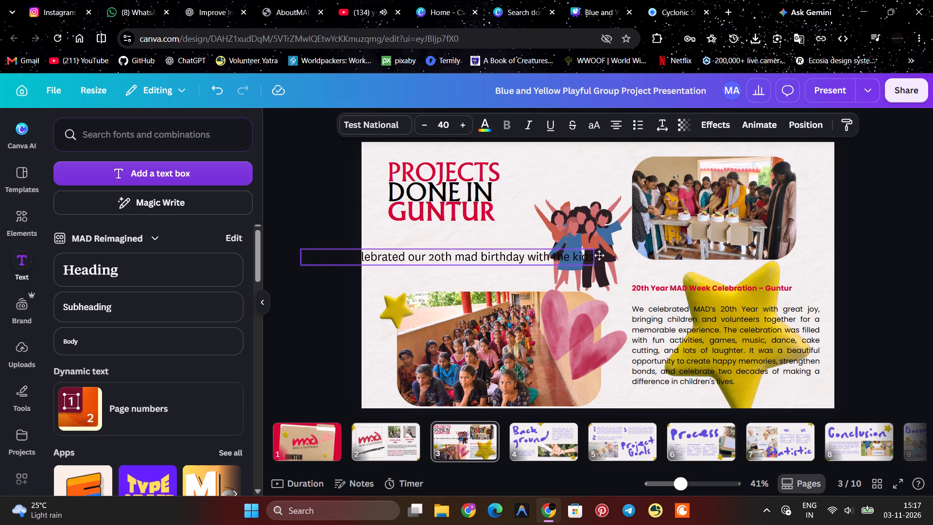
pyautogui.moveTo(599, 255); pyautogui.dragTo(692, 256)
pyautogui.moveTo(693, 258); pyautogui.dragTo(570, 254)
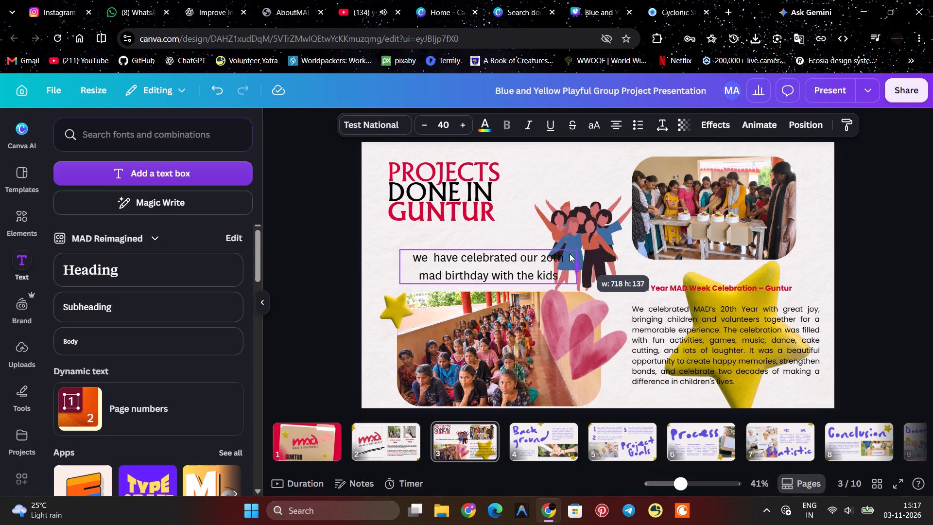
pyautogui.moveTo(570, 254); pyautogui.dragTo(535, 250)
pyautogui.moveTo(484, 264); pyautogui.dragTo(466, 246)
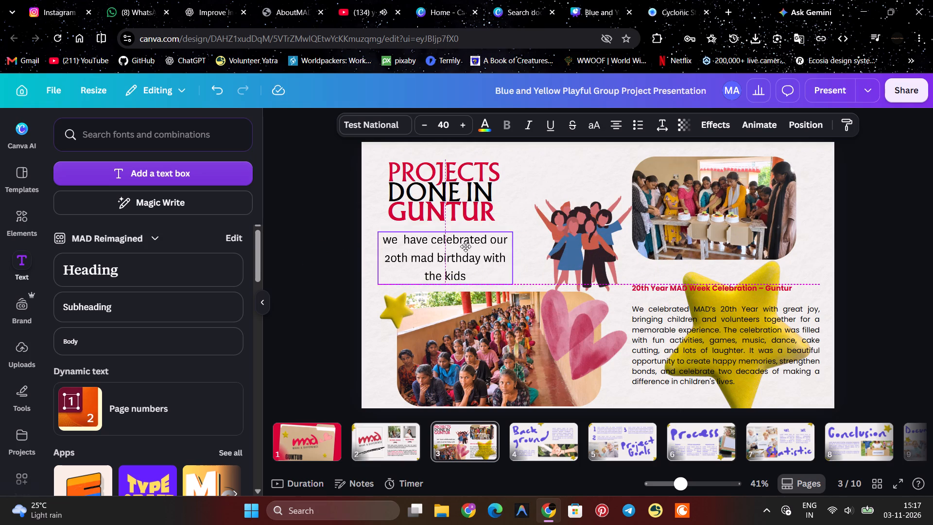
pyautogui.moveTo(466, 246); pyautogui.dragTo(472, 242)
# Set the birthday subheading's font size to 35.
pyautogui.doubleClick(422, 123)
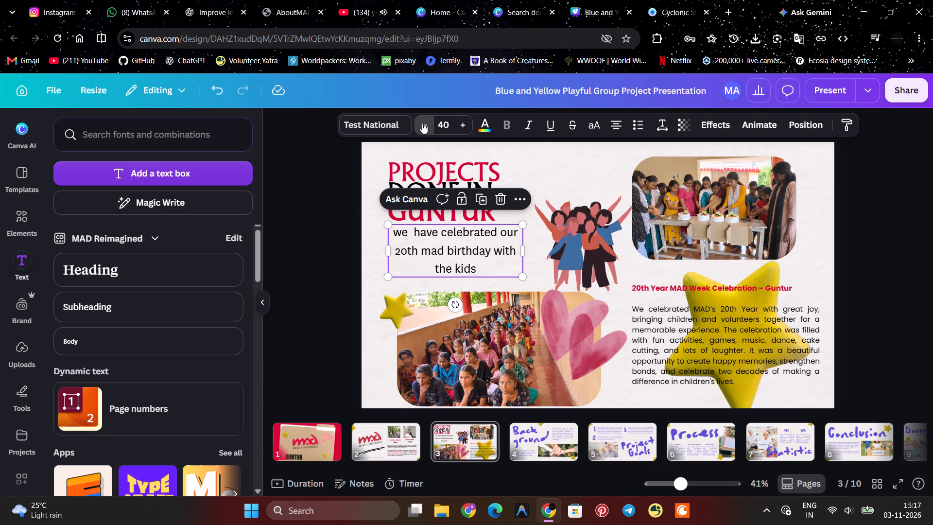
pyautogui.click(422, 123)
pyautogui.doubleClick(422, 123)
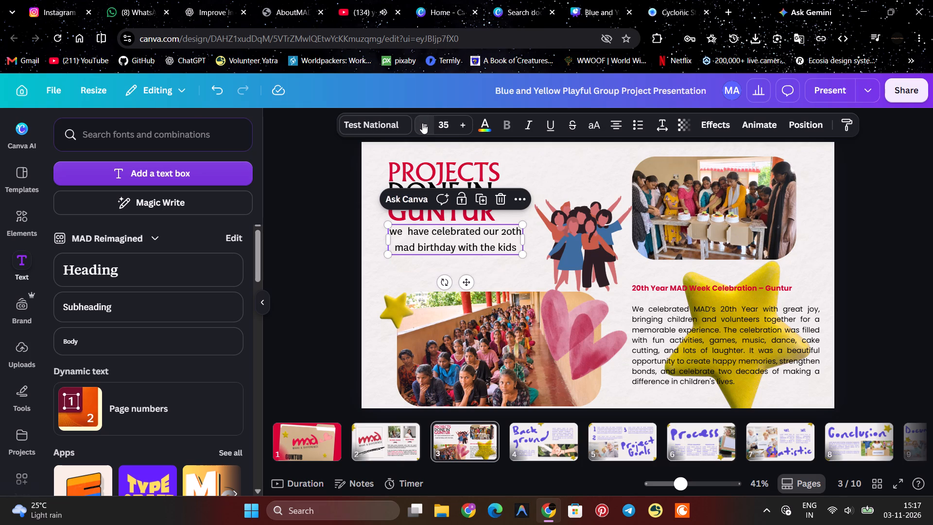
pyautogui.click(321, 247)
# Lower the subheading slightly and widen its box towards the women illustration so "2oth mad" fits on the first line.
pyautogui.moveTo(448, 239); pyautogui.dragTo(449, 258)
pyautogui.click(519, 258)
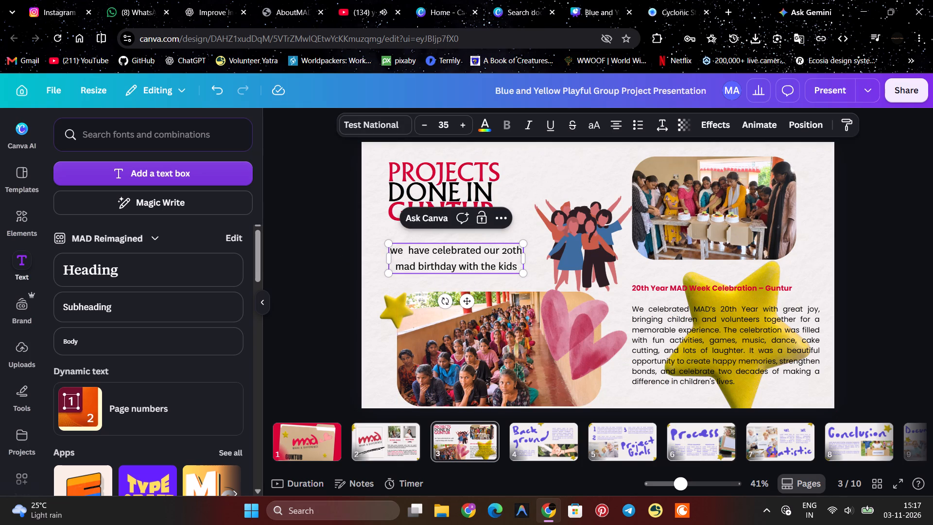
pyautogui.click(522, 259)
pyautogui.moveTo(524, 260); pyautogui.dragTo(538, 261)
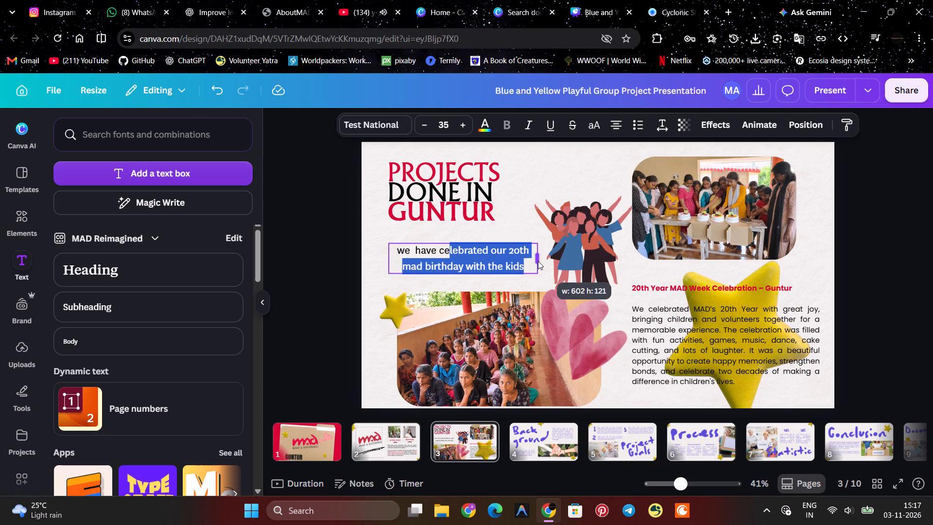
pyautogui.moveTo(538, 261); pyautogui.dragTo(559, 261)
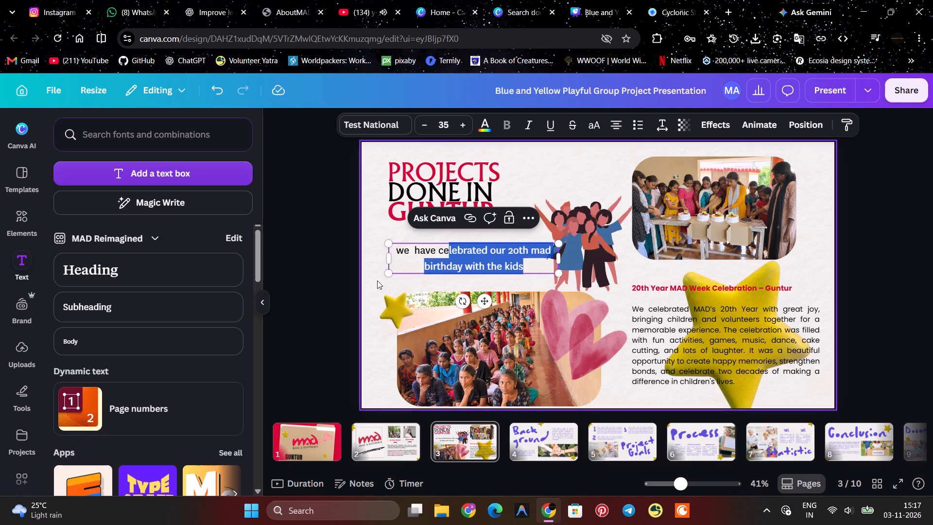
pyautogui.click(348, 278)
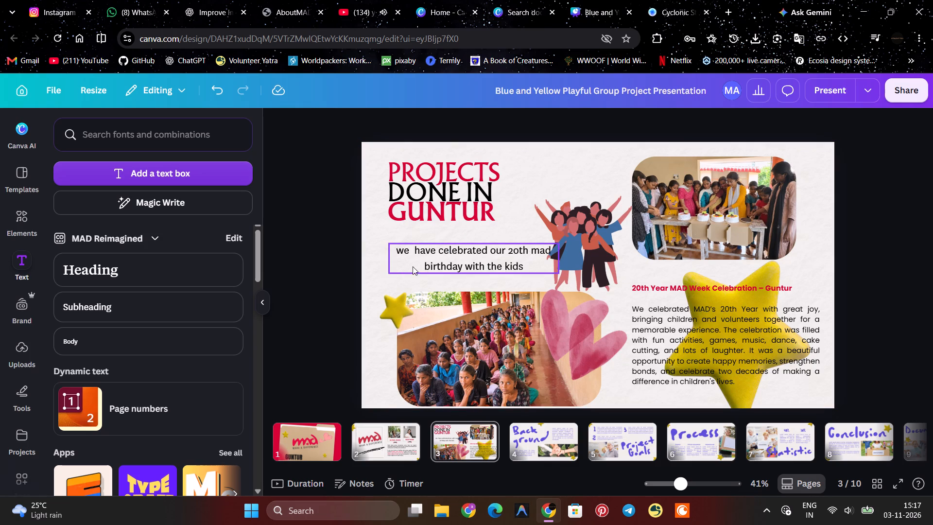
pyautogui.click(447, 262)
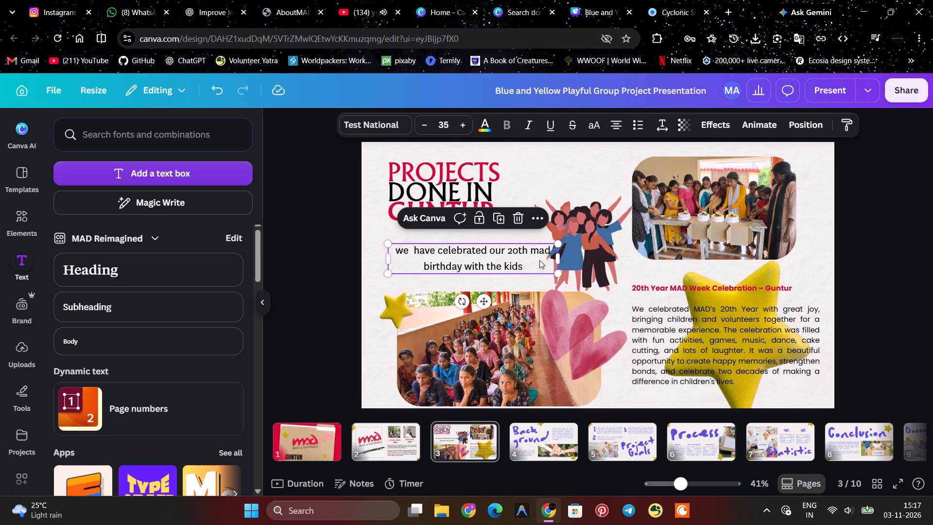
pyautogui.moveTo(560, 258); pyautogui.dragTo(555, 258)
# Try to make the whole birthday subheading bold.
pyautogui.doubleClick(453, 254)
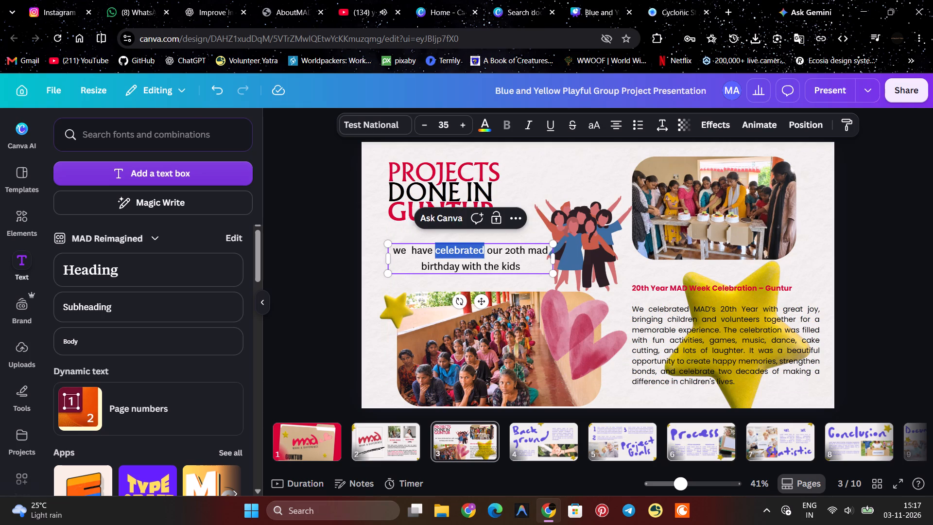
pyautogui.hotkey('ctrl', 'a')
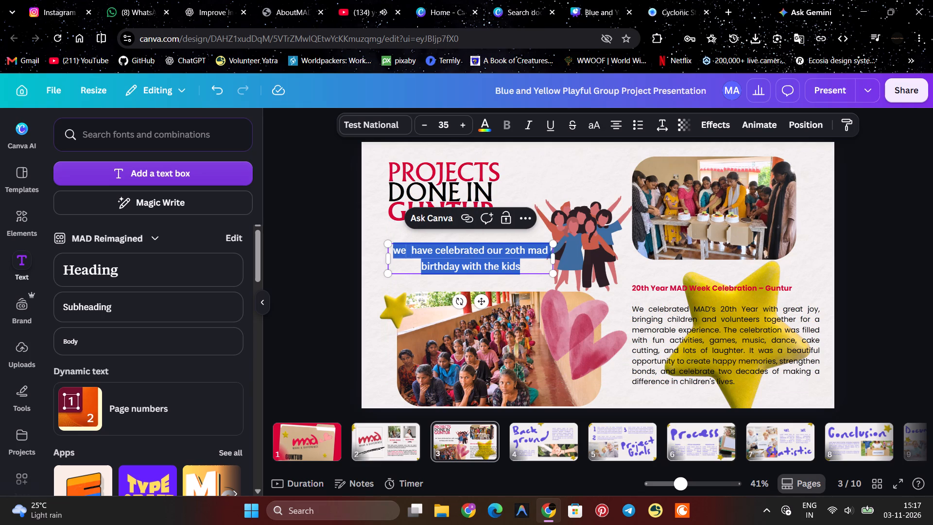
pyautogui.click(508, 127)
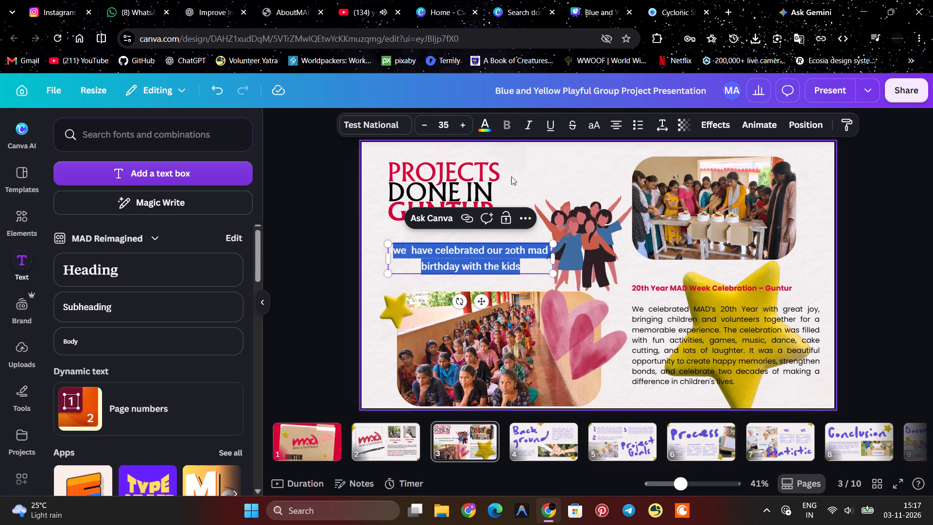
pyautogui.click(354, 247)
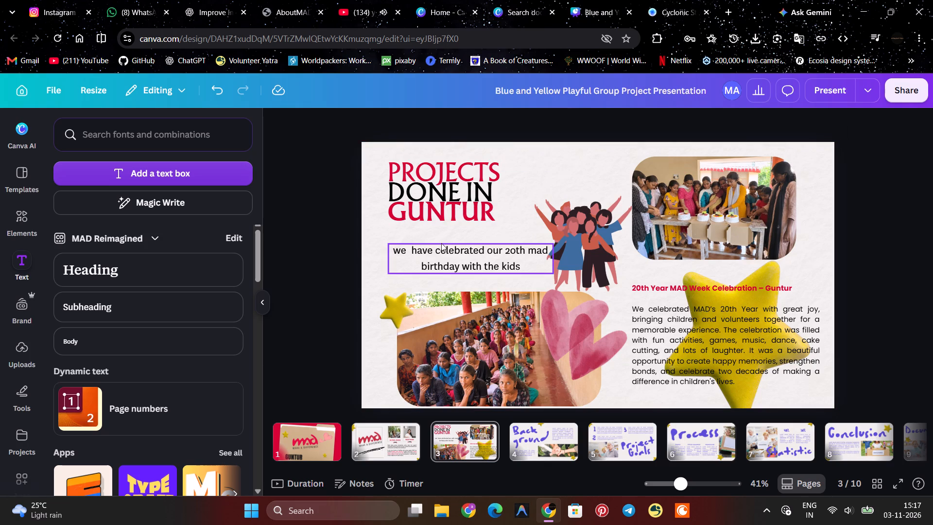
# Apply the Drop shadow effect to the whole birthday subheading.
pyautogui.click(443, 245)
pyautogui.click(443, 250)
pyautogui.click(443, 250)
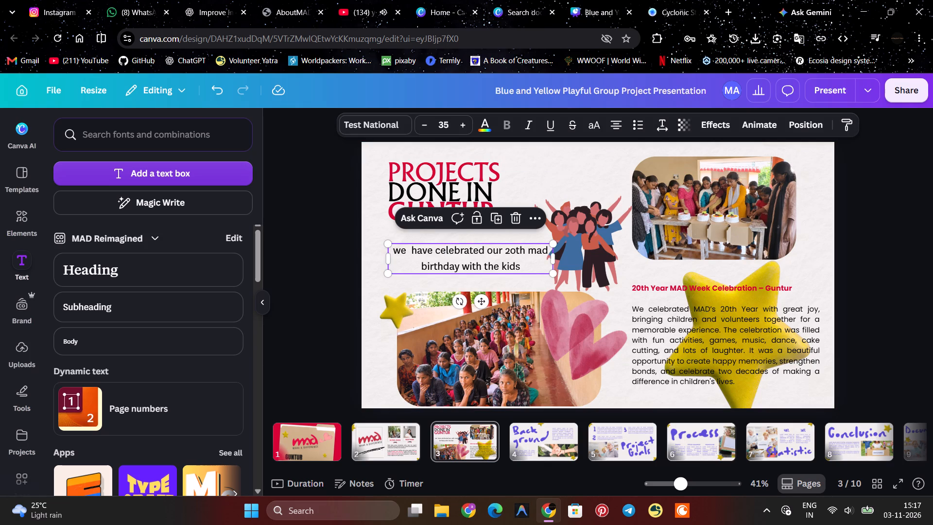
pyautogui.doubleClick(443, 250)
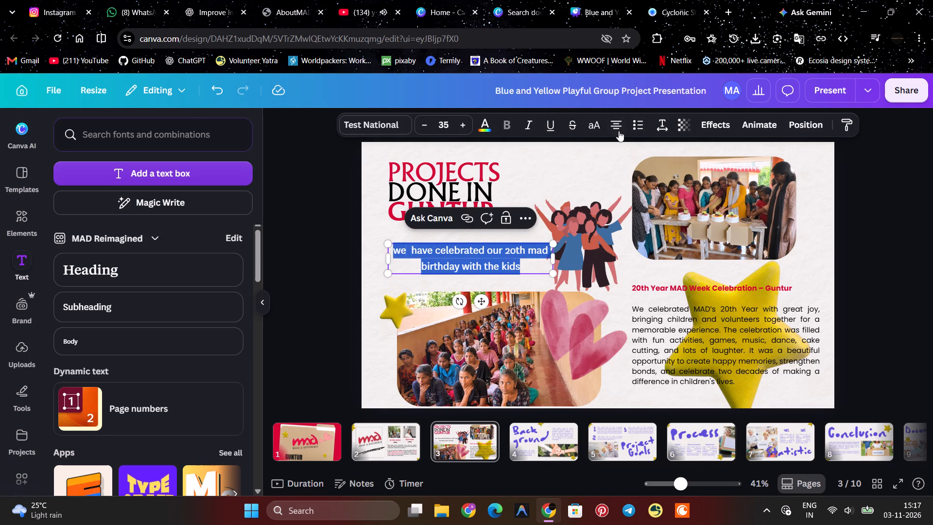
pyautogui.click(718, 124)
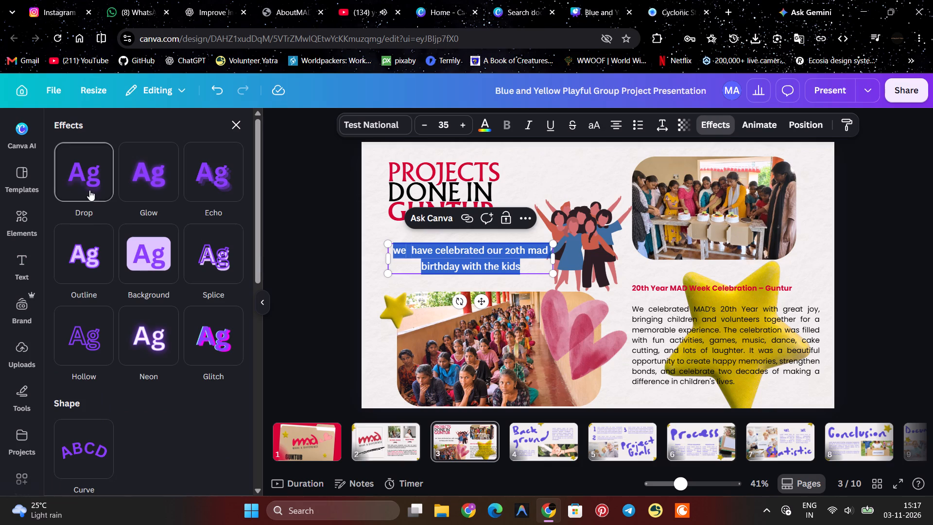
pyautogui.click(89, 190)
pyautogui.click(311, 200)
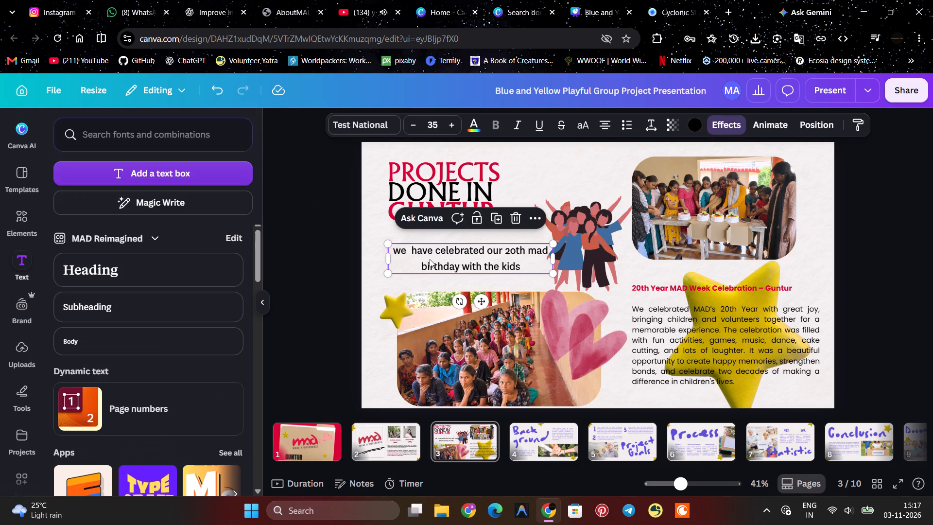
pyautogui.click(329, 226)
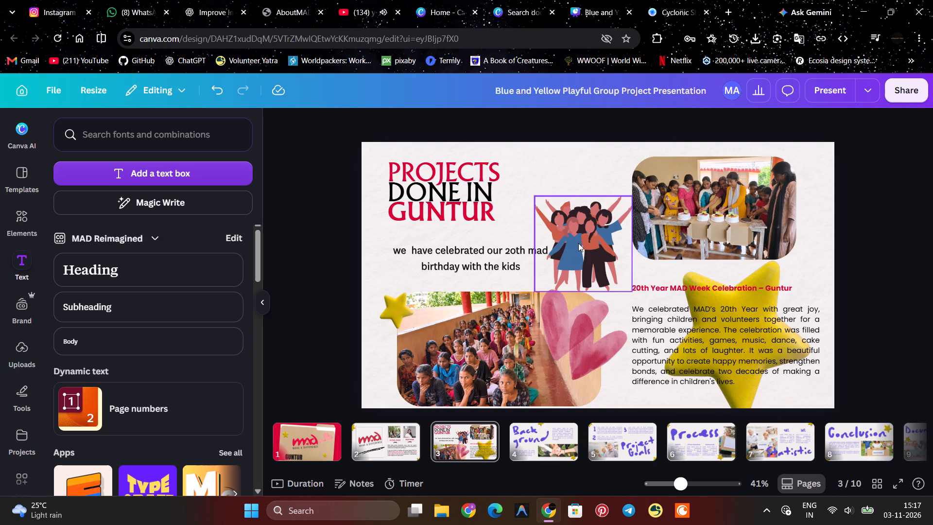
# Select all the text of the birthday subheading and open the TypeCraft text-effect app.
pyautogui.click(466, 255)
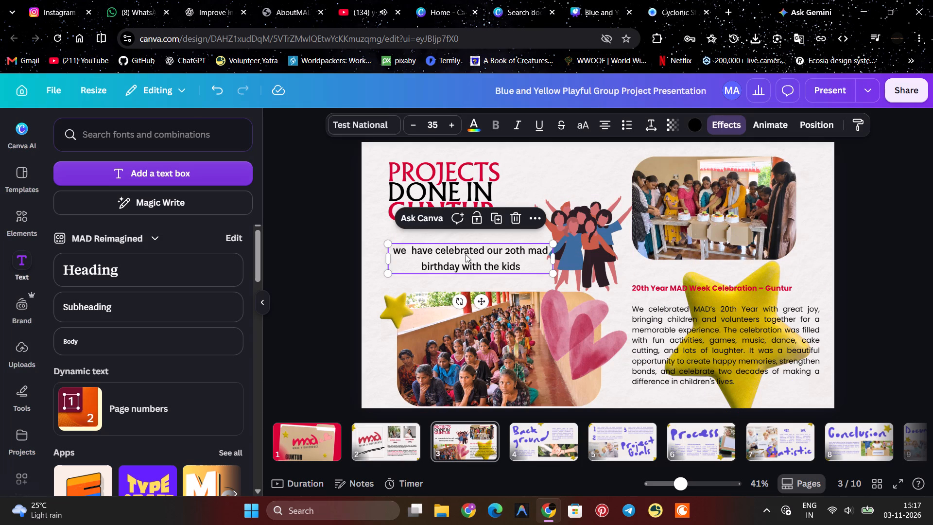
pyautogui.doubleClick(465, 251)
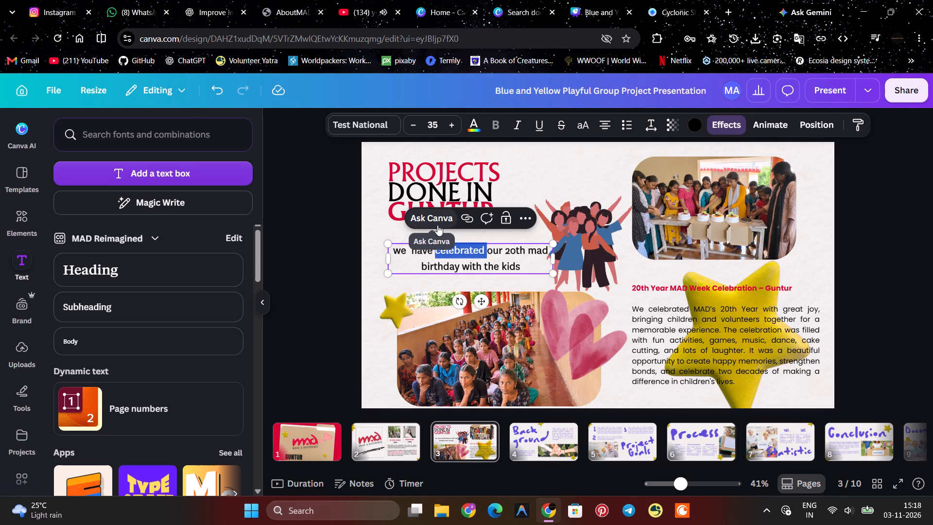
pyautogui.hotkey('ctrl', 'a')
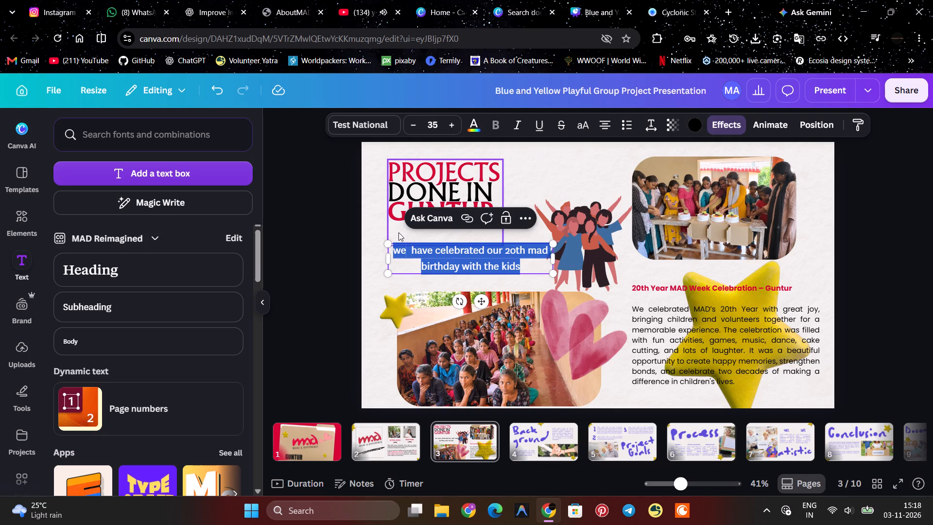
pyautogui.scroll(-4, 20, 313)
pyautogui.scroll(-5, 146, 328)
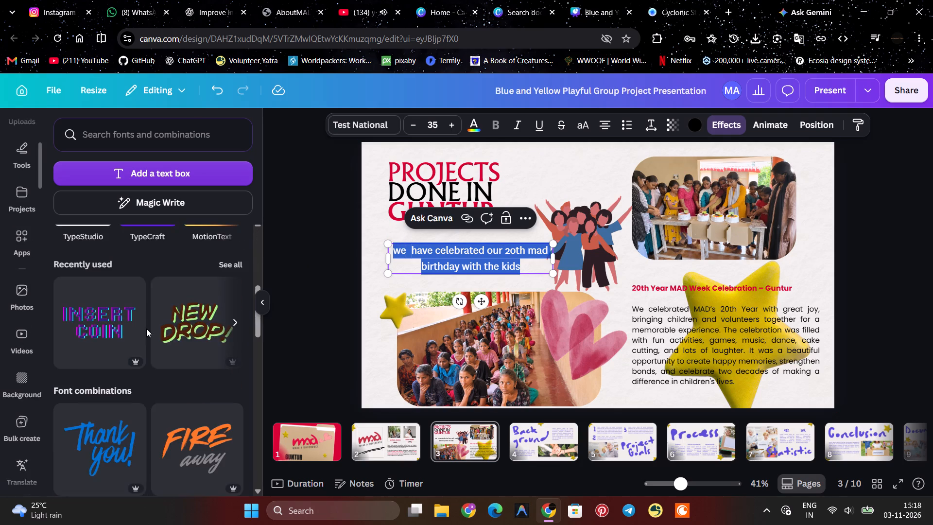
pyautogui.scroll(2, 147, 329)
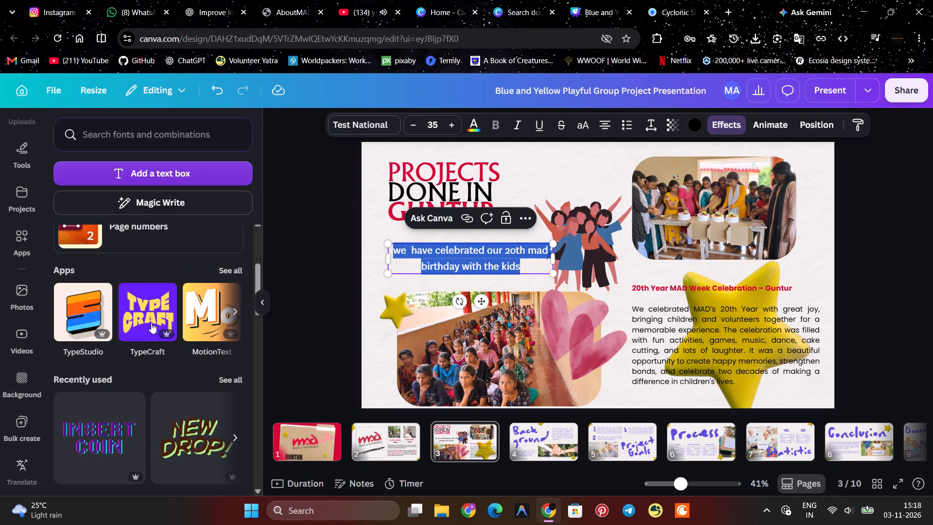
pyautogui.click(151, 323)
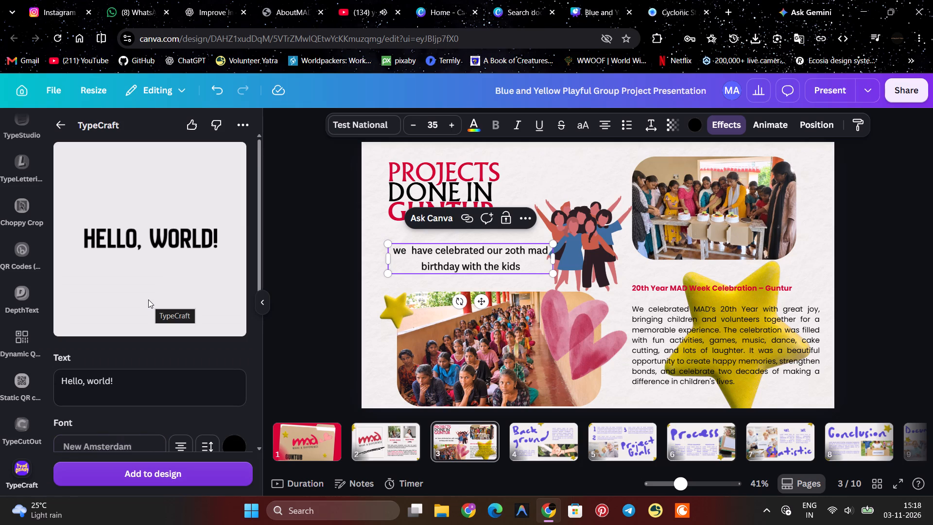
# Browse TypeCraft's warp effects and choose the last one, the angled peak shape, for the sample text.
pyautogui.scroll(-4, 151, 275)
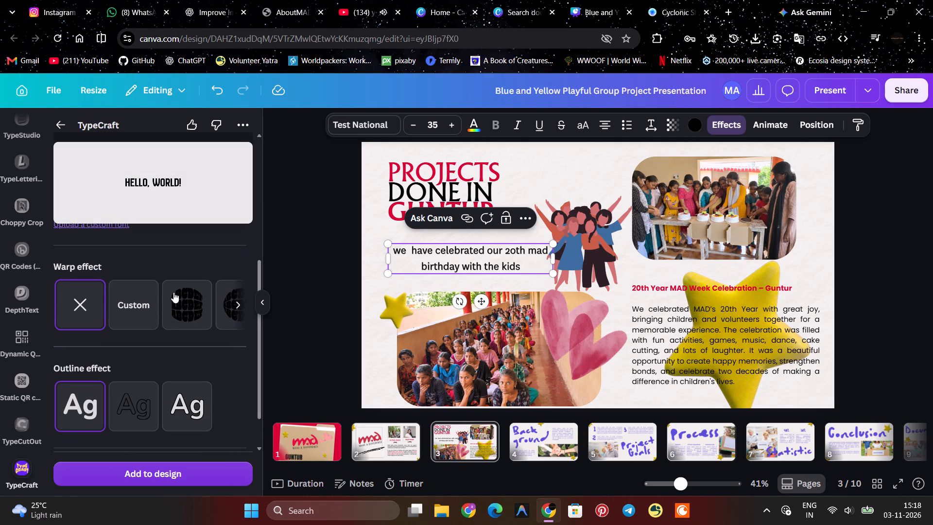
pyautogui.click(237, 307)
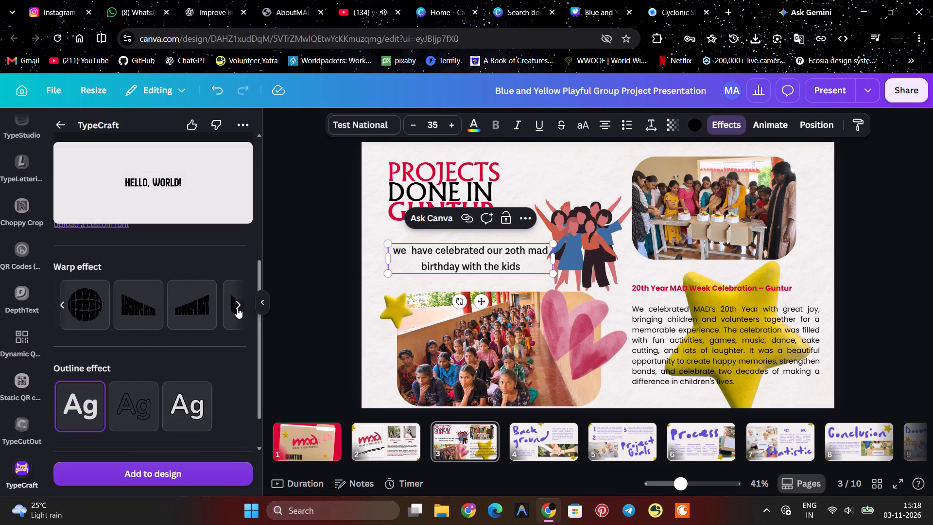
pyautogui.click(237, 310)
pyautogui.click(236, 306)
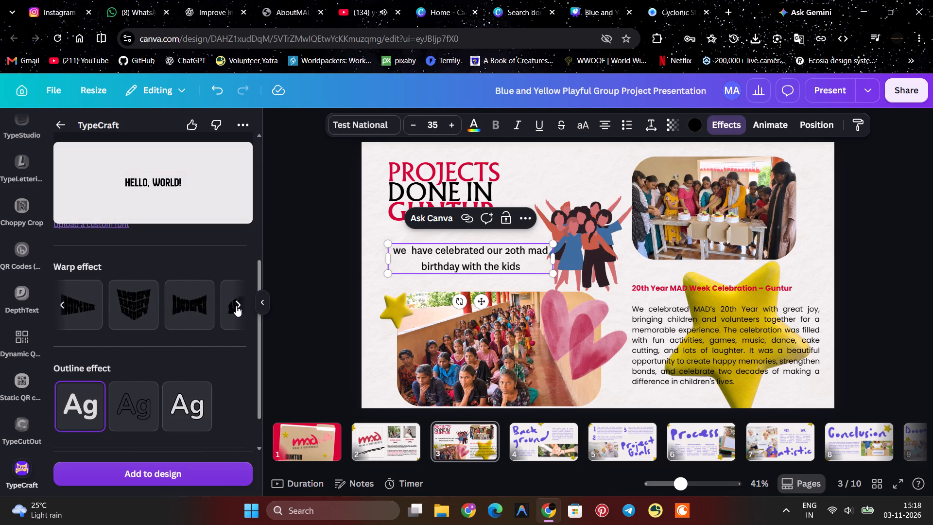
pyautogui.click(236, 306)
pyautogui.click(236, 306)
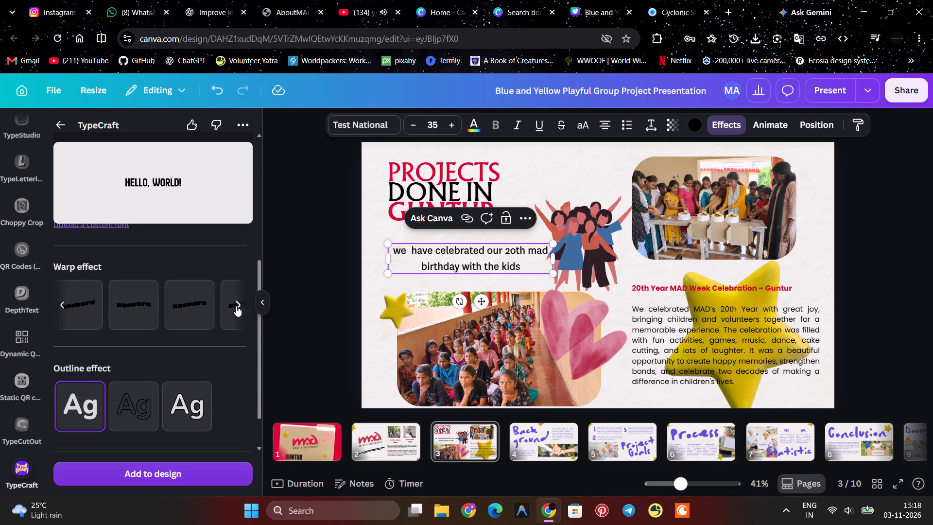
pyautogui.click(236, 306)
pyautogui.click(236, 306)
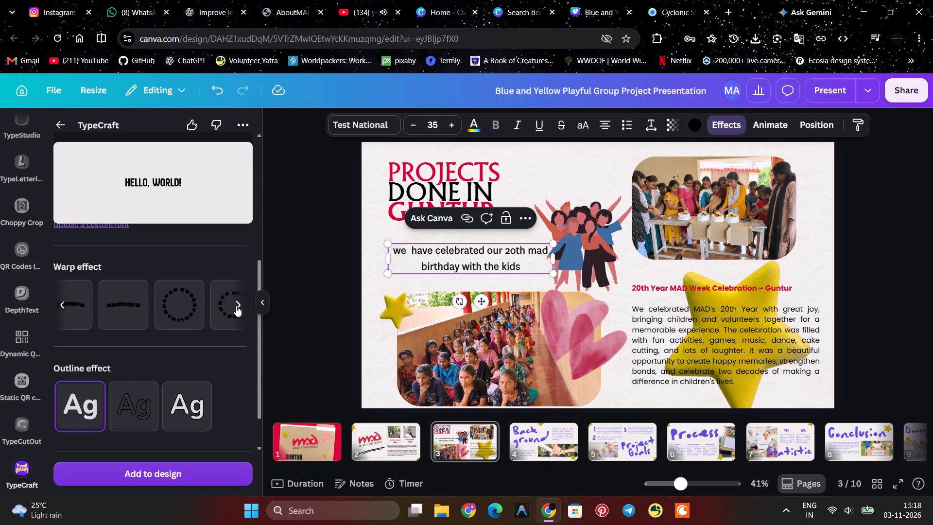
pyautogui.click(236, 306)
pyautogui.click(236, 306)
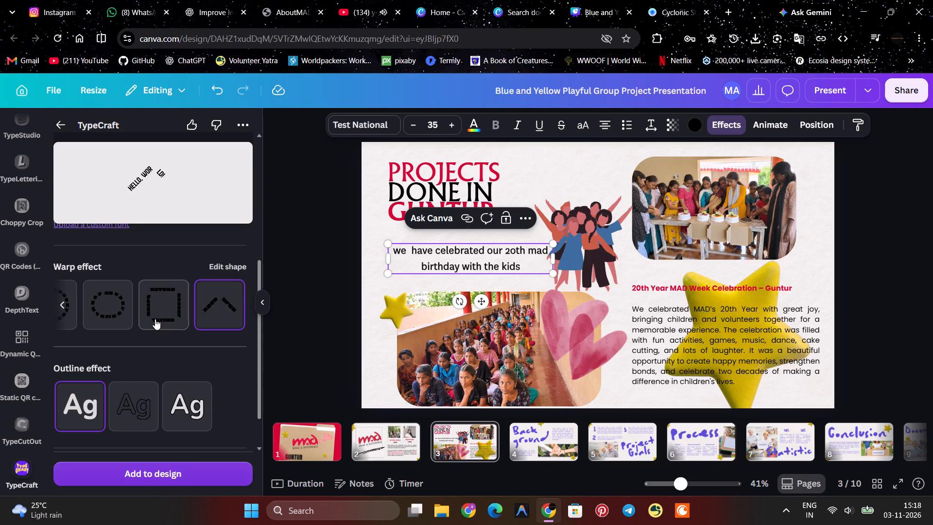
pyautogui.click(208, 301)
pyautogui.scroll(2, 148, 275)
pyautogui.scroll(-5, 148, 275)
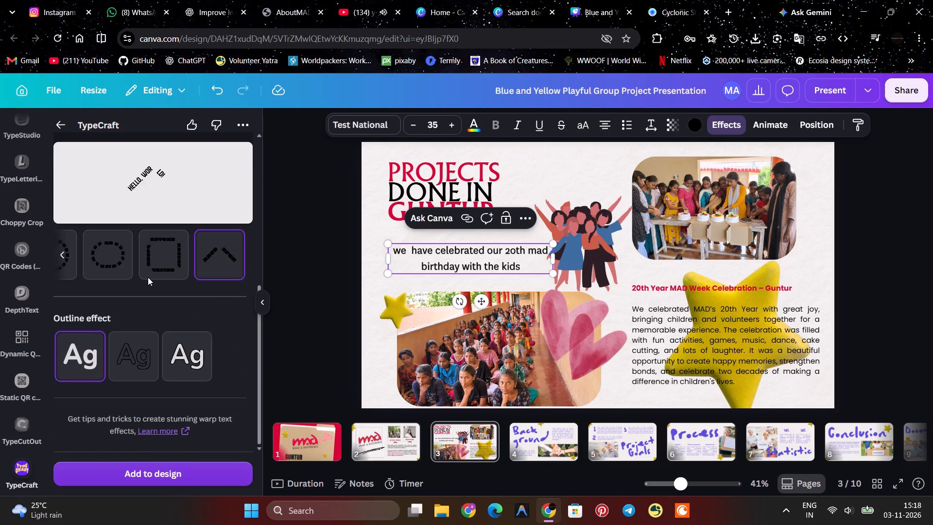
# Browse TypeCraft's font list for a suitable decorative typeface for the sample text.
pyautogui.scroll(3, 148, 277)
pyautogui.click(137, 330)
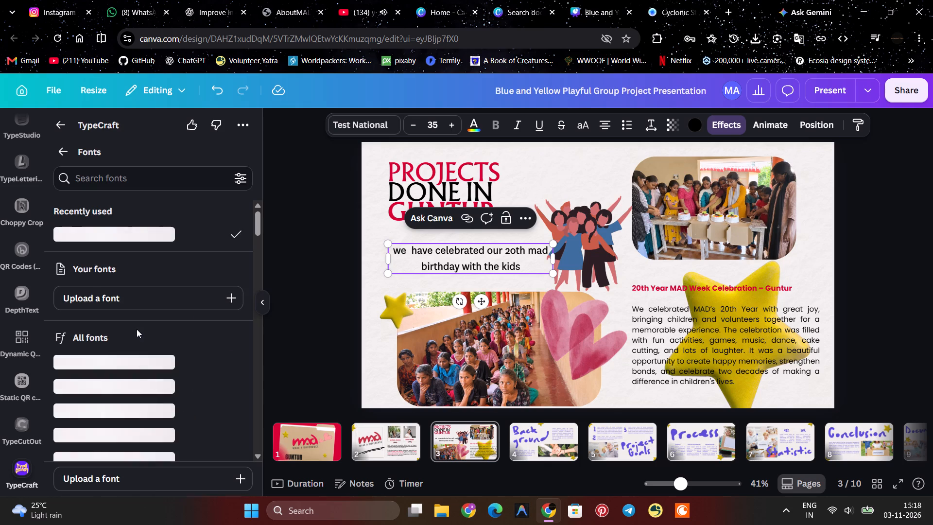
pyautogui.scroll(-2, 142, 319)
pyautogui.scroll(4, 142, 321)
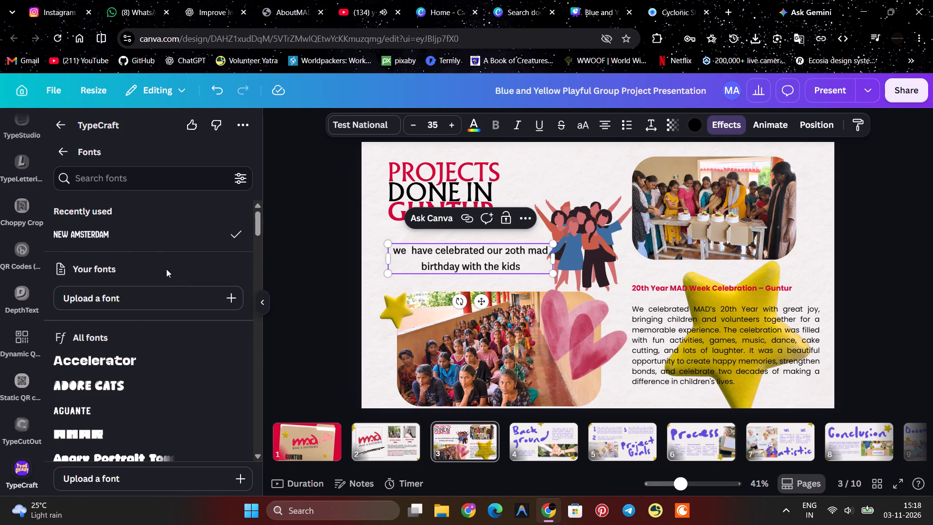
pyautogui.scroll(-4, 164, 276)
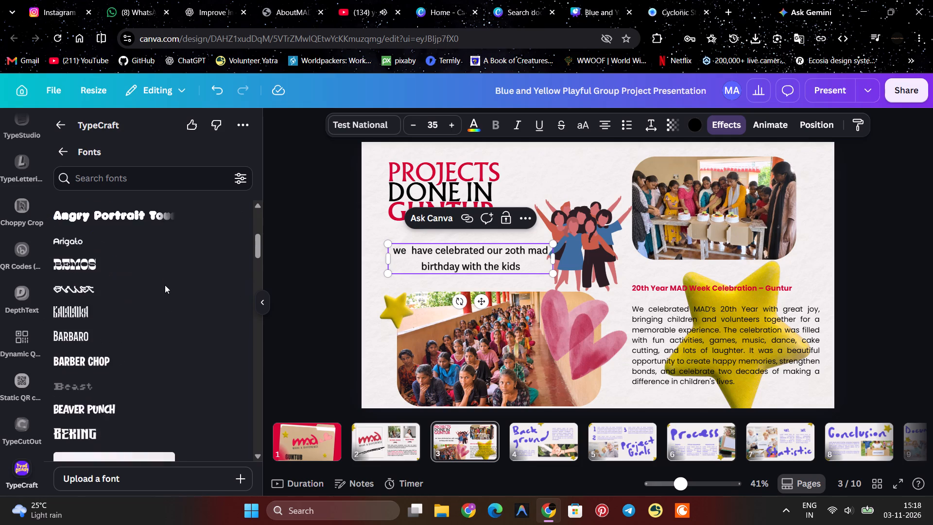
pyautogui.scroll(-7, 167, 319)
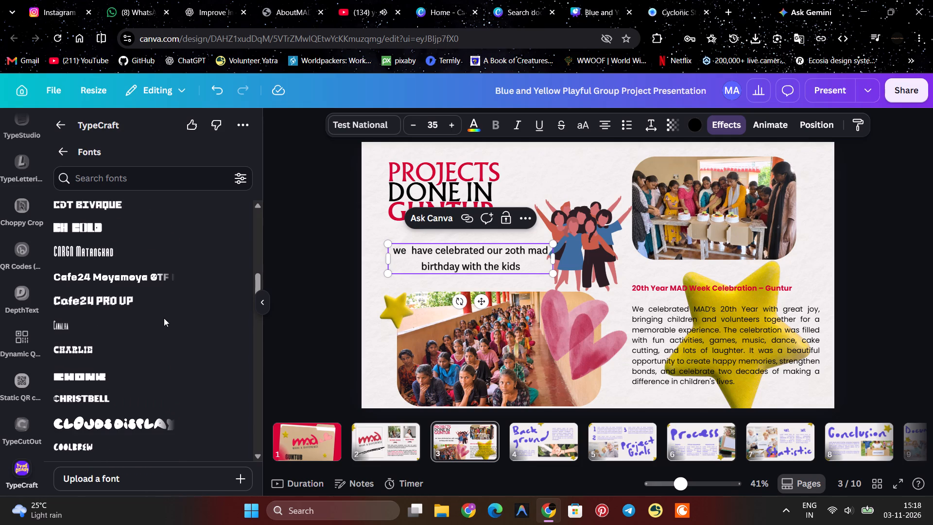
pyautogui.click(242, 127)
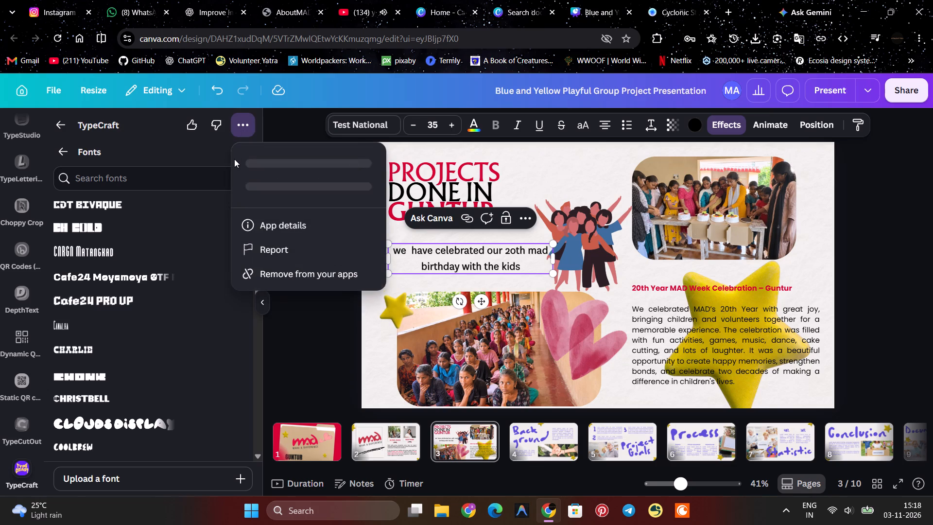
pyautogui.click(184, 152)
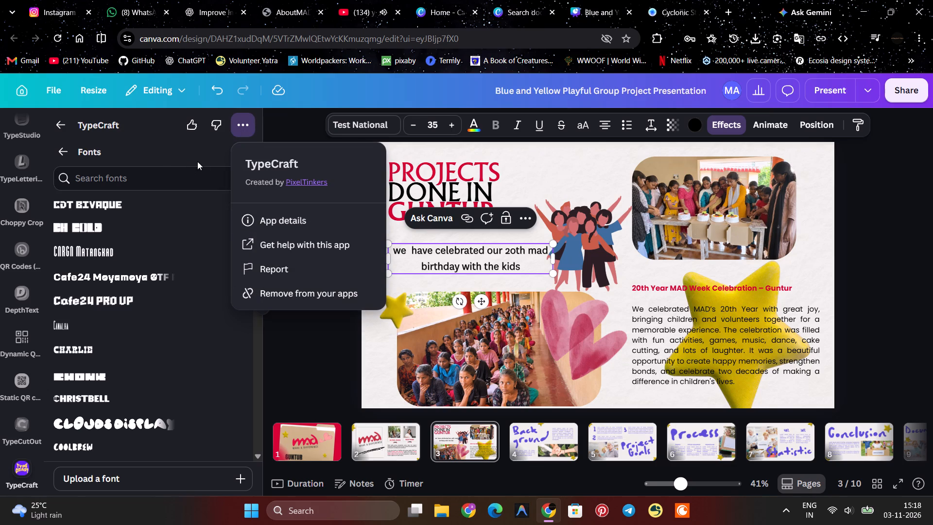
pyautogui.click(165, 150)
pyautogui.scroll(-2, 175, 221)
pyautogui.scroll(7, 175, 221)
pyautogui.scroll(5, 170, 314)
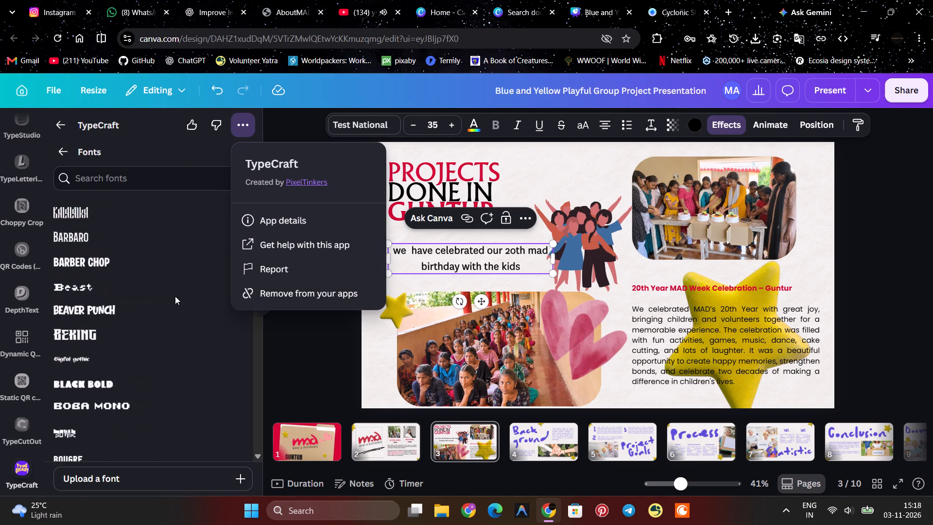
pyautogui.scroll(5, 187, 201)
pyautogui.click(247, 154)
pyautogui.click(211, 155)
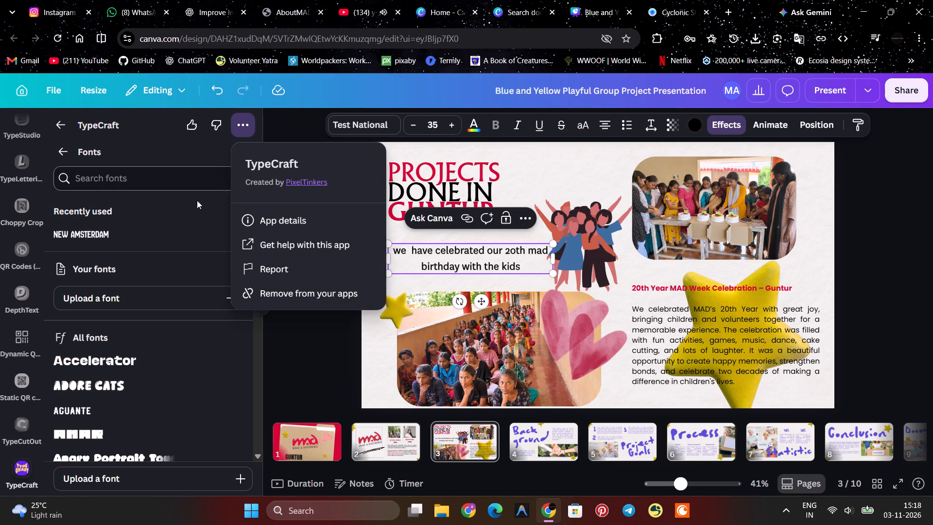
pyautogui.scroll(-1, 167, 317)
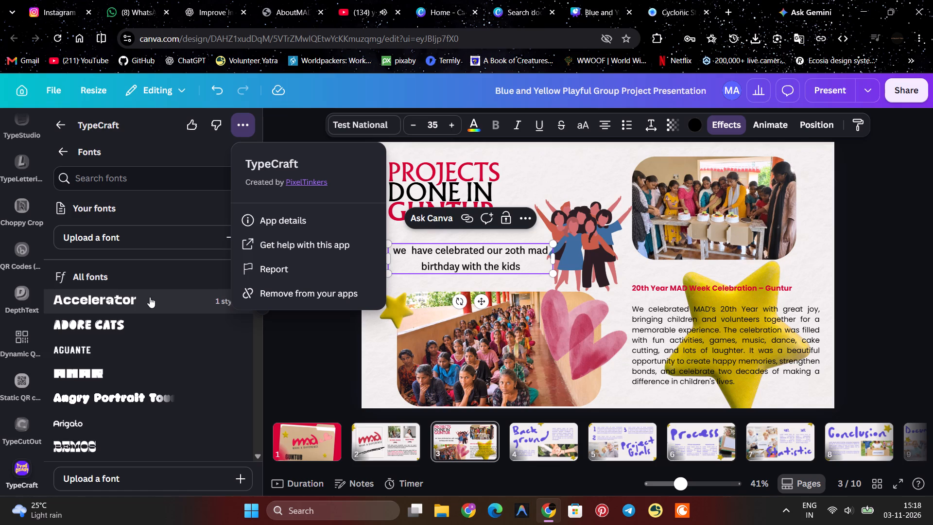
pyautogui.scroll(-10, 119, 338)
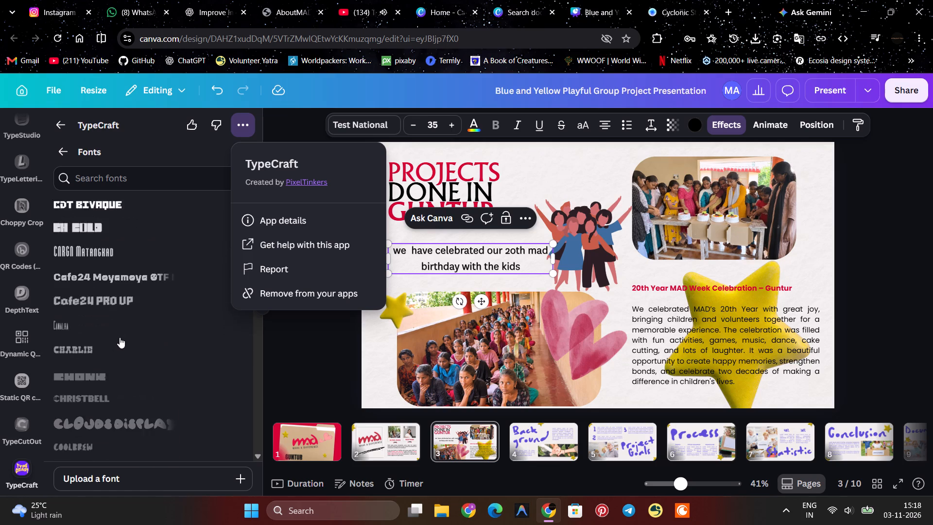
pyautogui.scroll(-14, 120, 337)
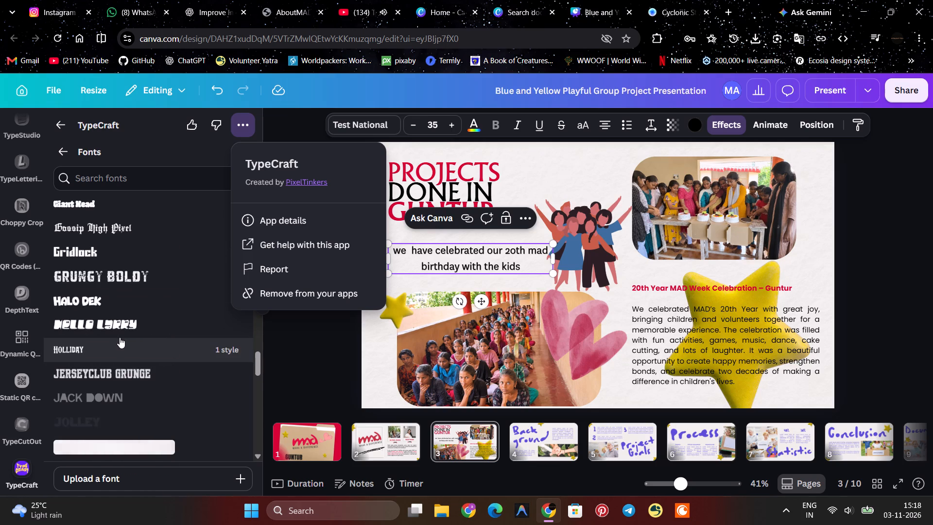
pyautogui.scroll(-8, 120, 337)
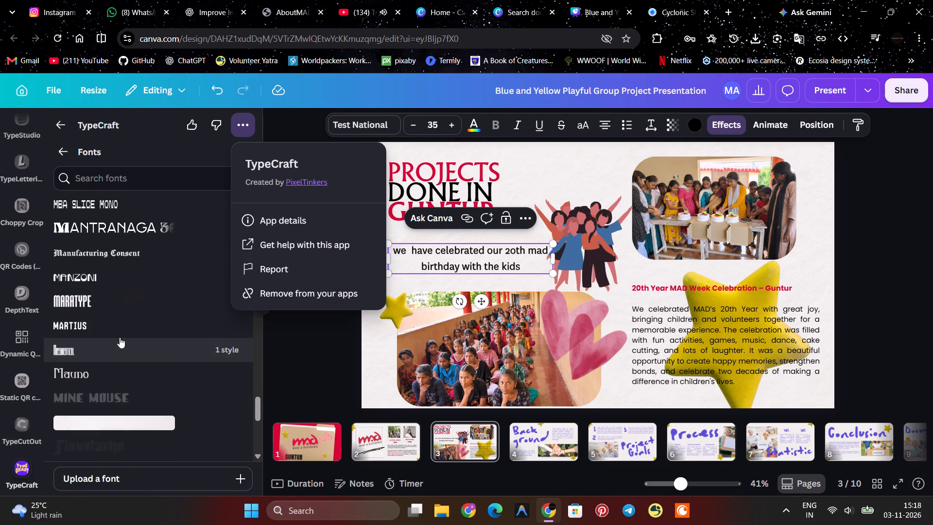
pyautogui.scroll(-14, 120, 337)
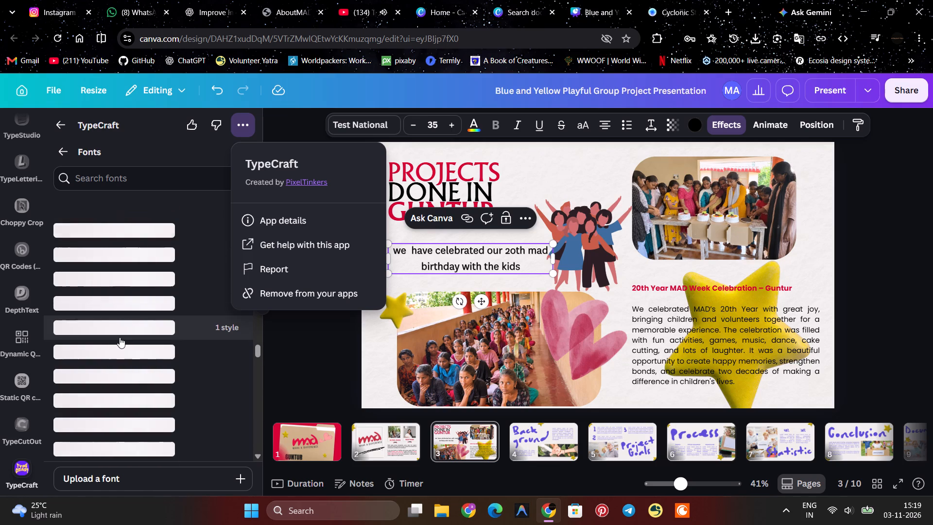
pyautogui.scroll(-6, 120, 337)
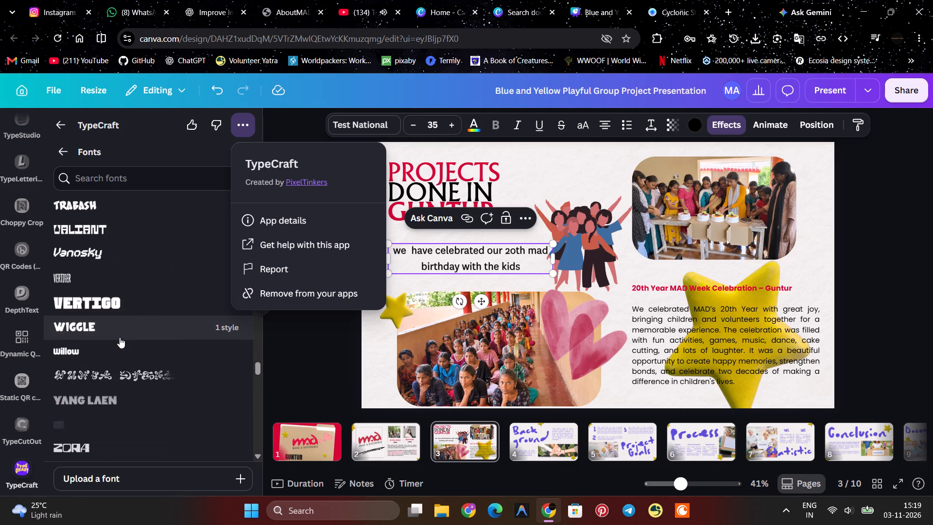
pyautogui.scroll(-7, 120, 337)
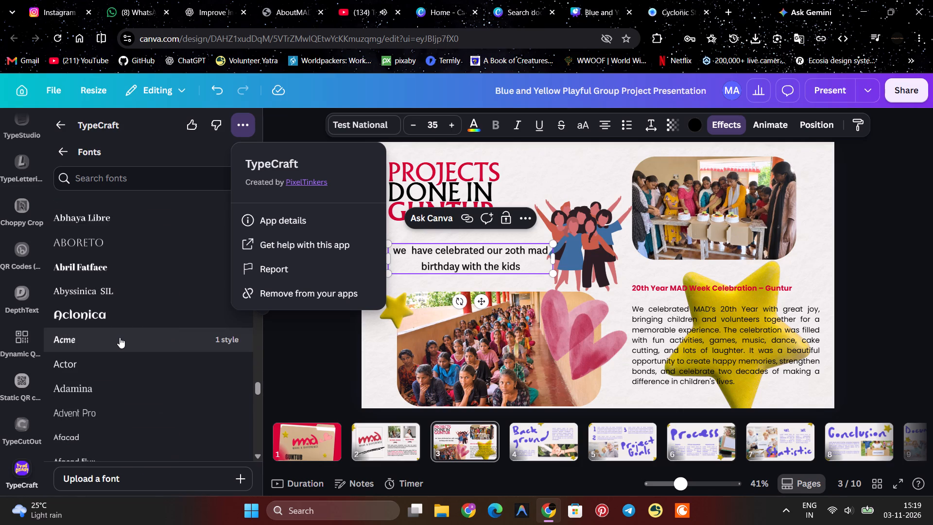
pyautogui.scroll(4, 120, 337)
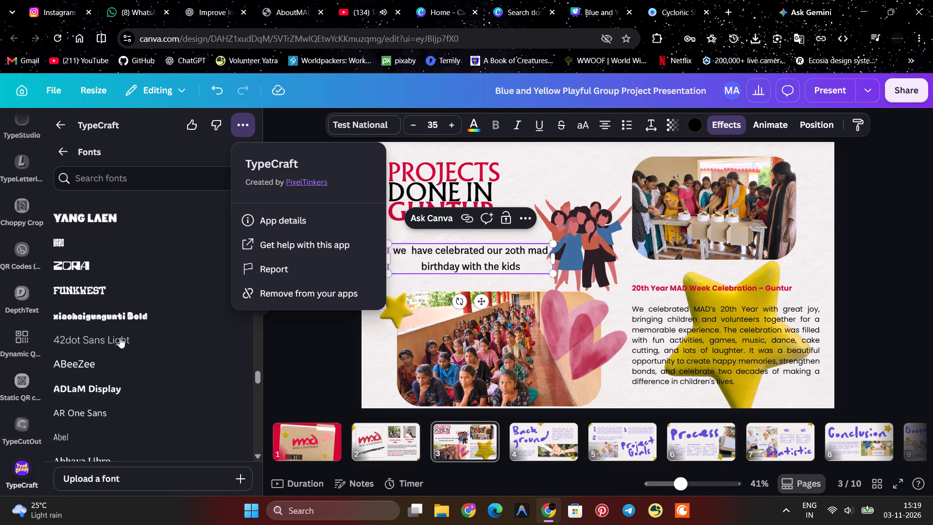
pyautogui.scroll(-9, 120, 337)
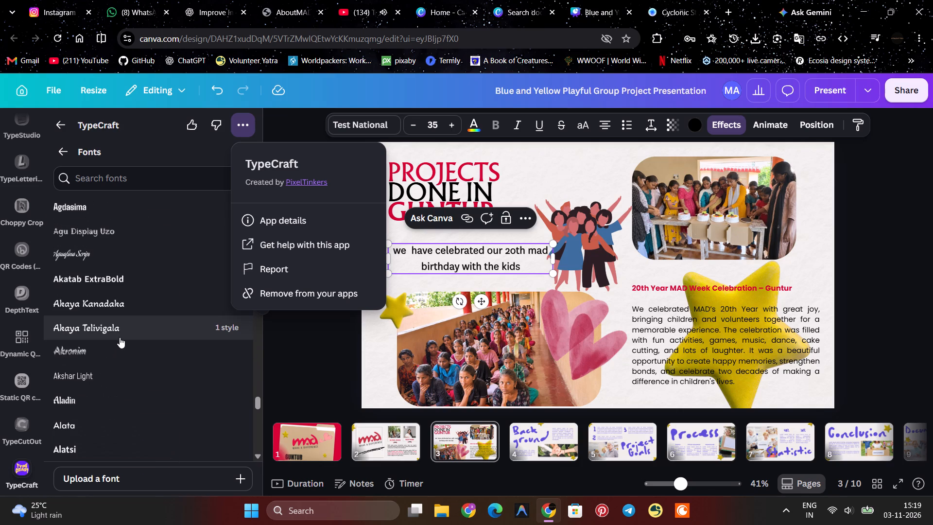
pyautogui.scroll(-6, 120, 337)
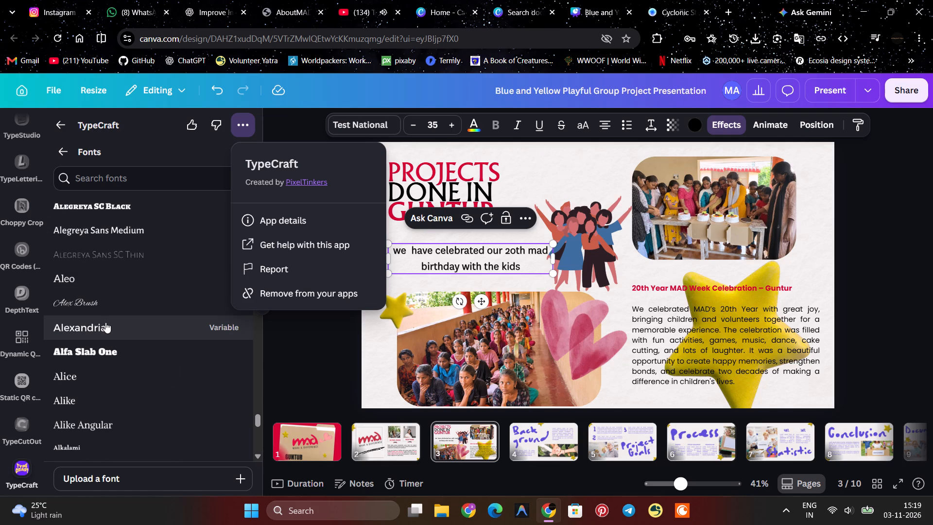
pyautogui.scroll(-4, 111, 345)
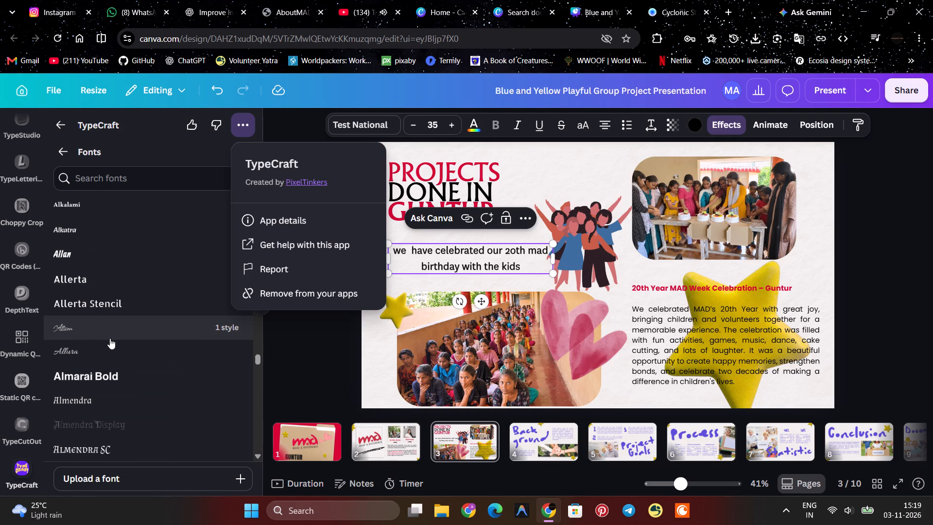
pyautogui.scroll(-2, 110, 338)
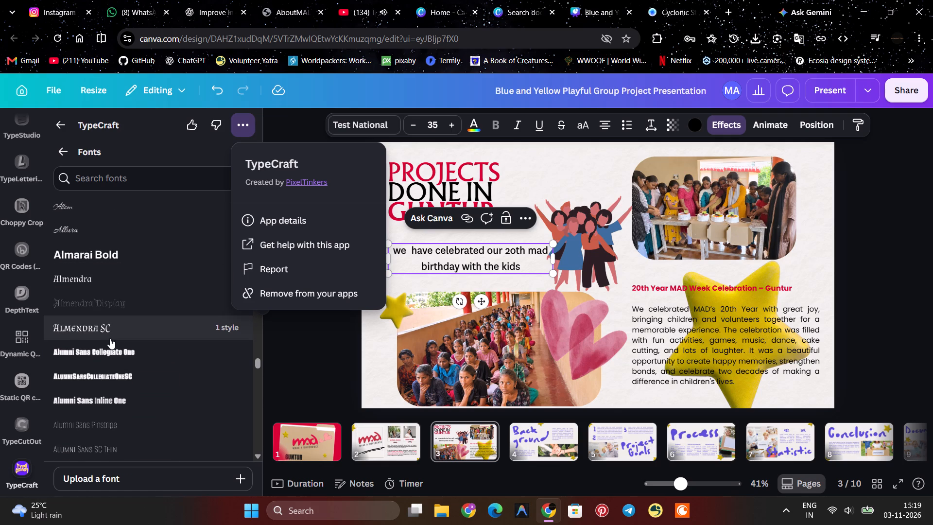
pyautogui.scroll(-4, 110, 338)
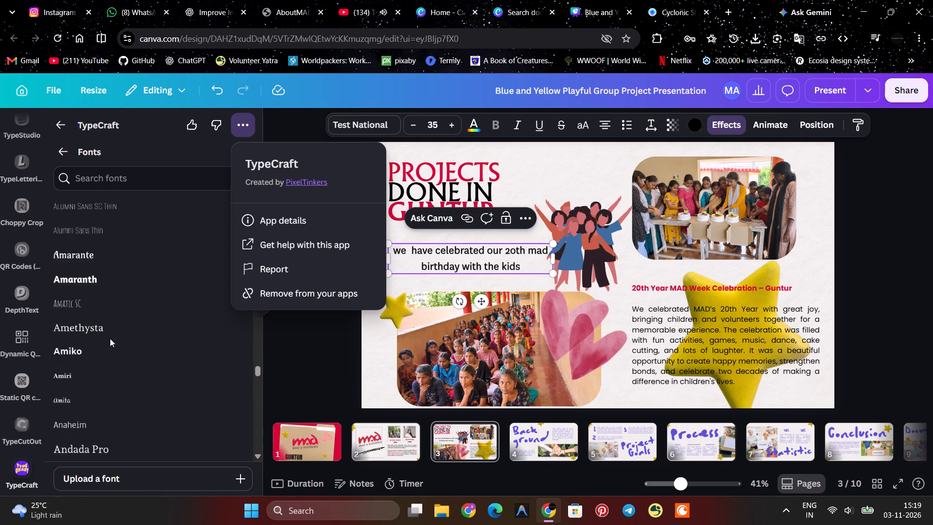
pyautogui.scroll(-4, 110, 338)
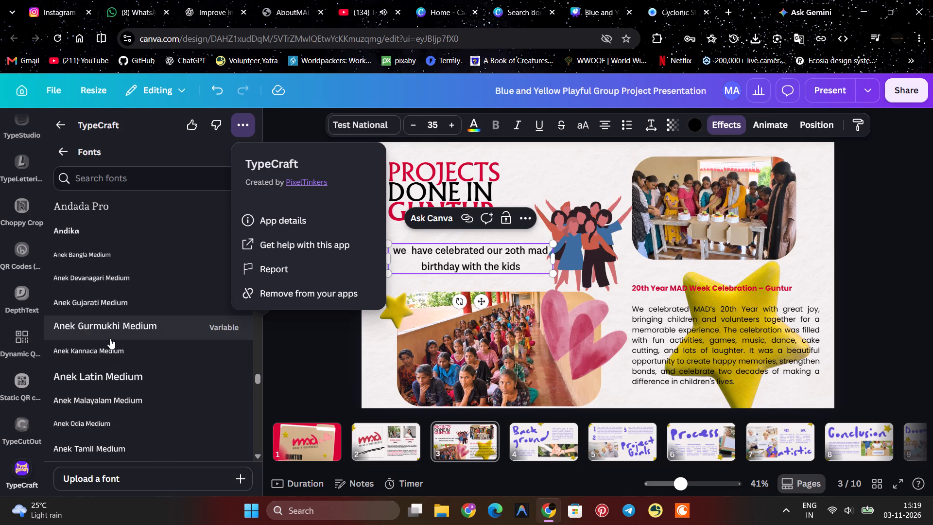
pyautogui.scroll(-5, 110, 338)
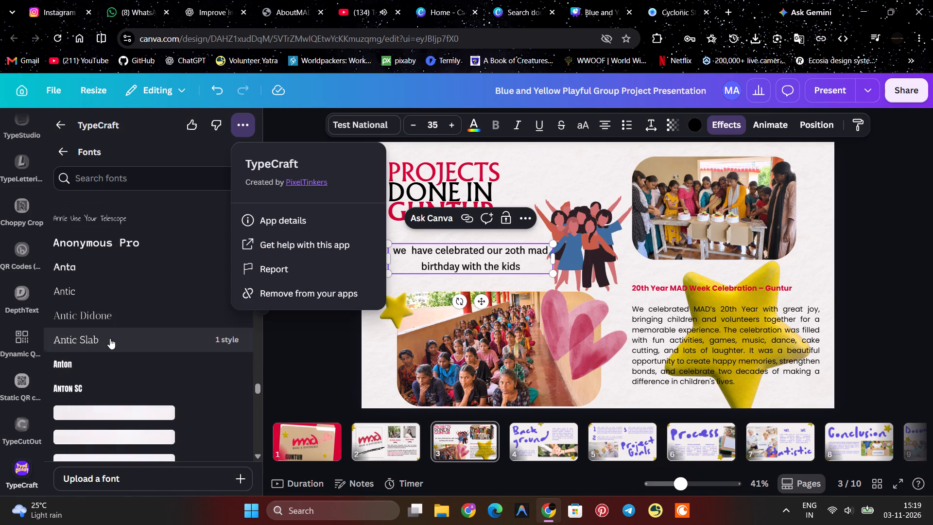
pyautogui.scroll(-5, 110, 338)
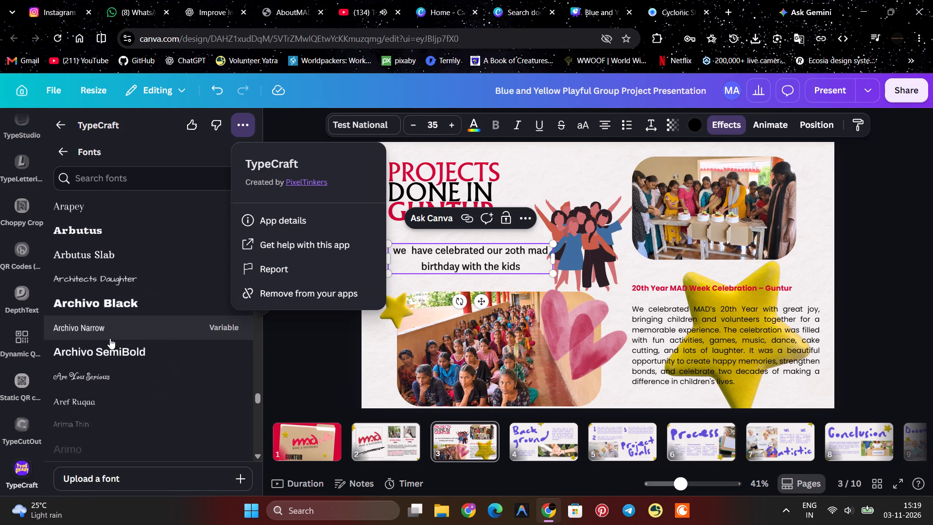
pyautogui.scroll(-4, 110, 338)
pyautogui.scroll(5, 110, 338)
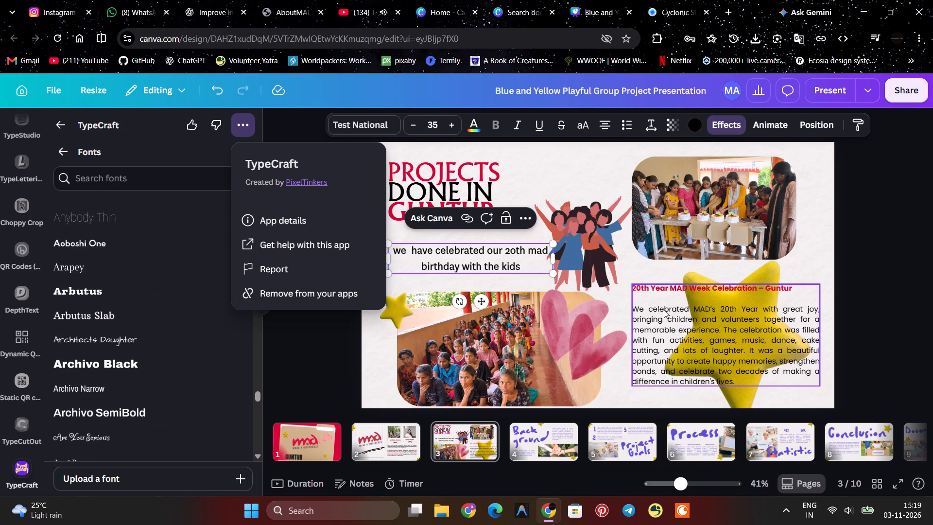
# Compare the font of the celebration description on slide 3 with that of the MAD paragraph on slide 2.
pyautogui.click(663, 310)
pyautogui.doubleClick(663, 309)
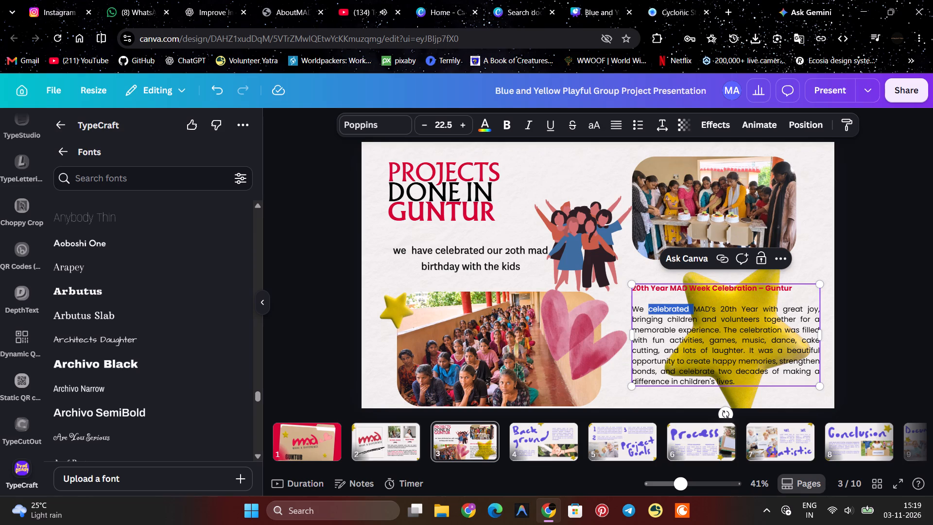
pyautogui.doubleClick(661, 285)
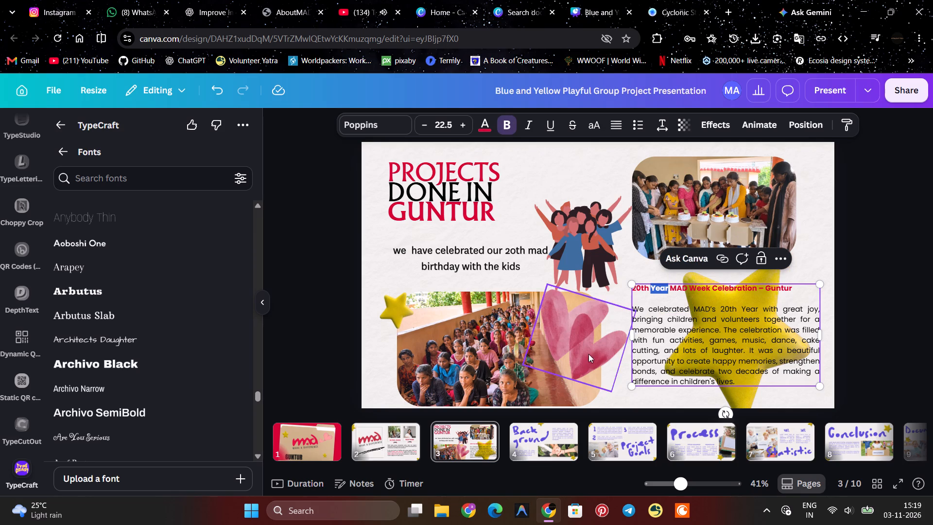
pyautogui.click(391, 440)
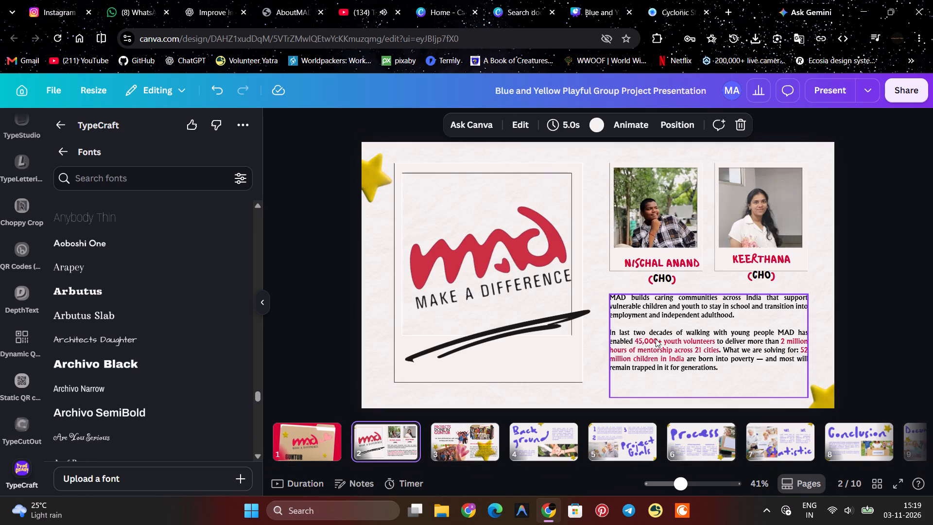
pyautogui.click(658, 309)
pyautogui.click(659, 313)
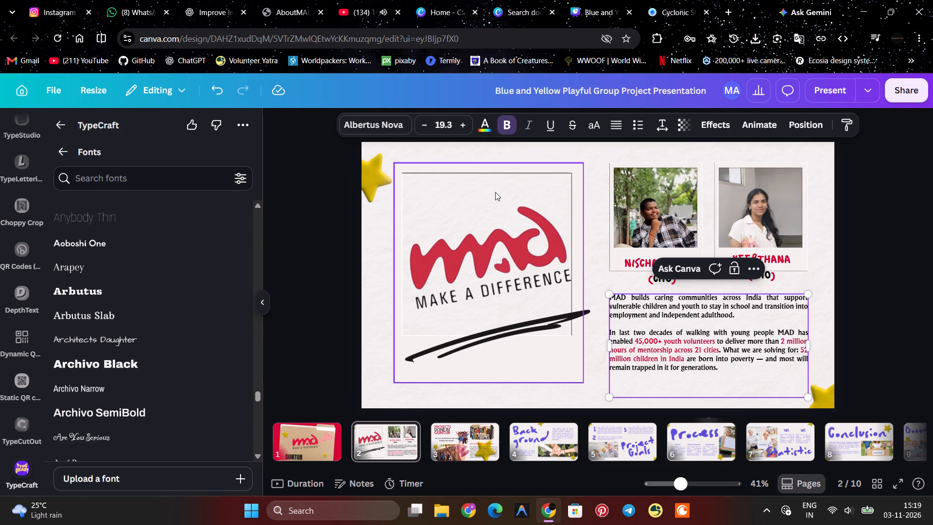
# Set all the text of the 20th Year MAD Week celebration description on slide 3 to the Albertus Nova font.
pyautogui.click(462, 437)
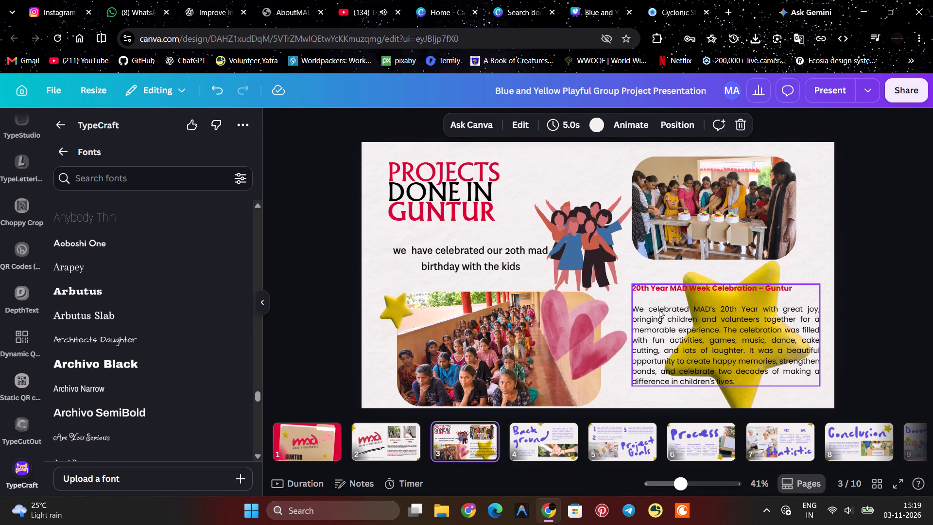
pyautogui.doubleClick(659, 310)
pyautogui.hotkey('ctrl', 'a')
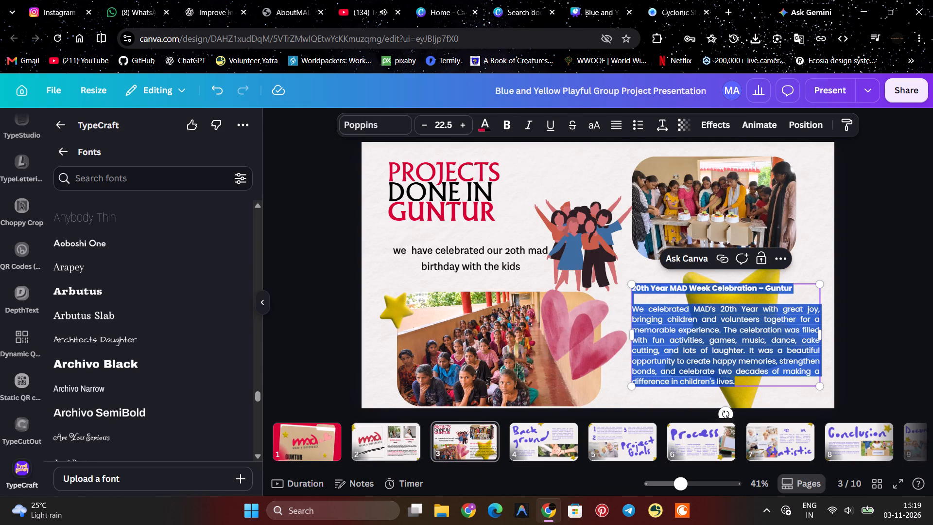
pyautogui.click(377, 111)
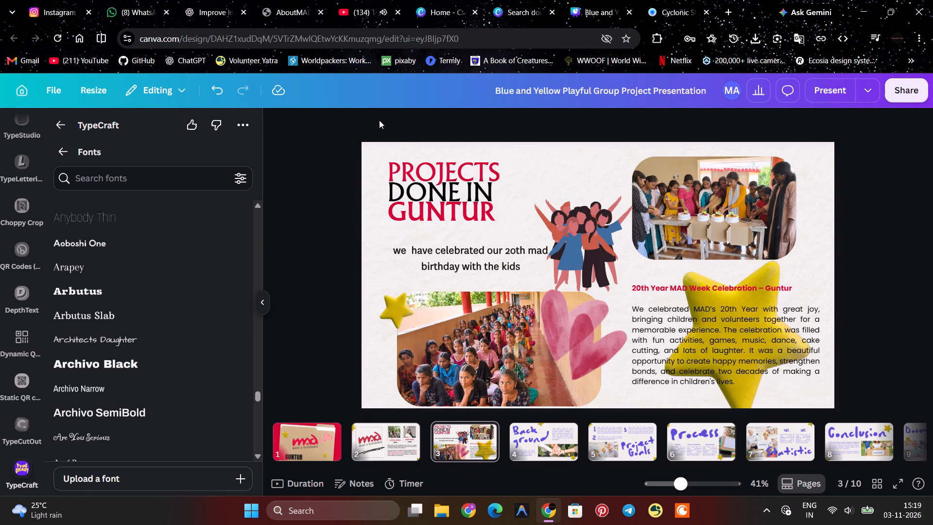
pyautogui.doubleClick(645, 316)
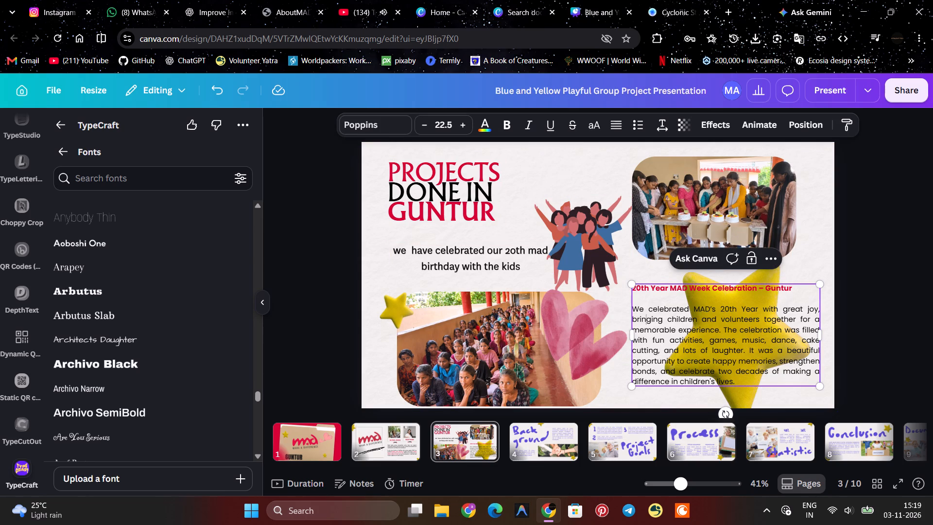
pyautogui.doubleClick(645, 315)
pyautogui.hotkey('ctrl', 'a')
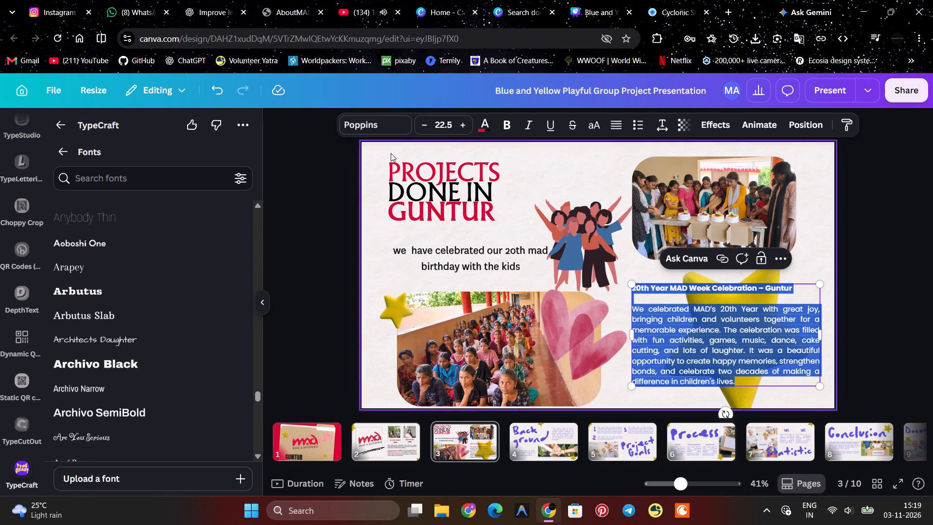
pyautogui.click(388, 125)
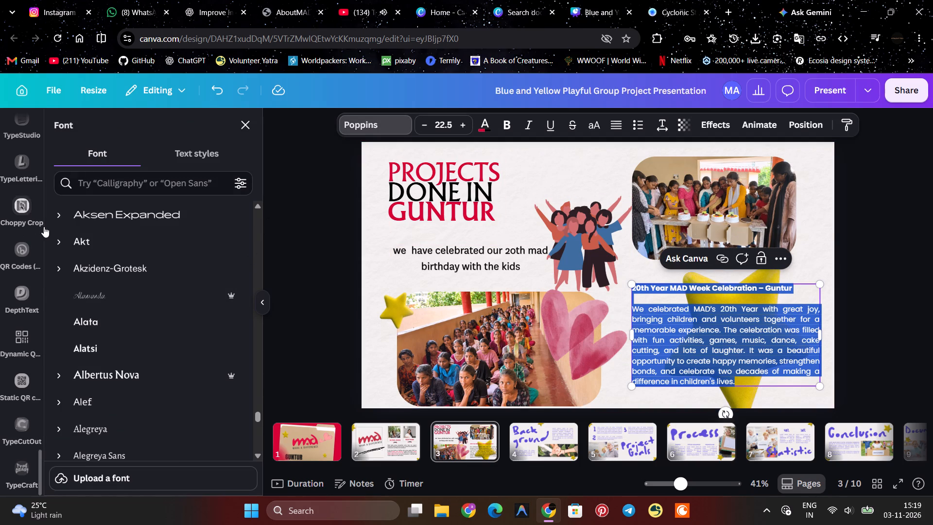
pyautogui.click(165, 377)
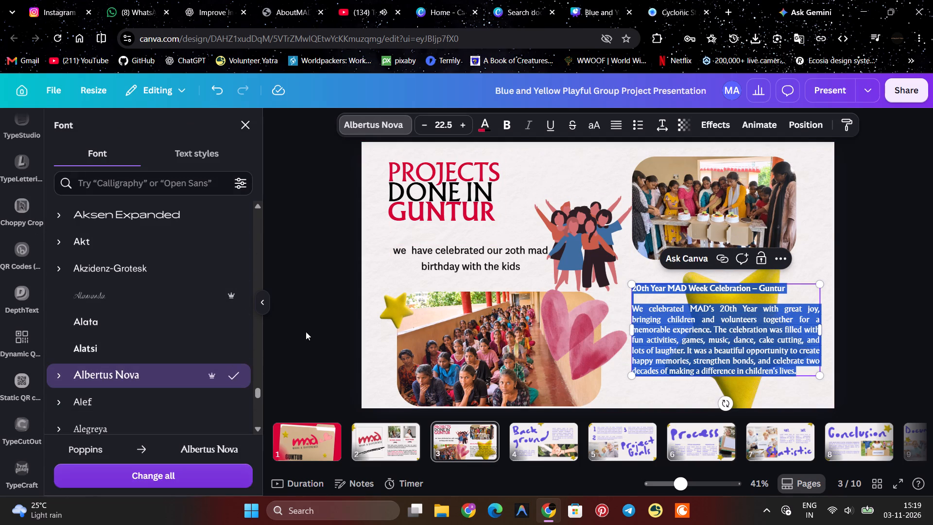
pyautogui.click(298, 297)
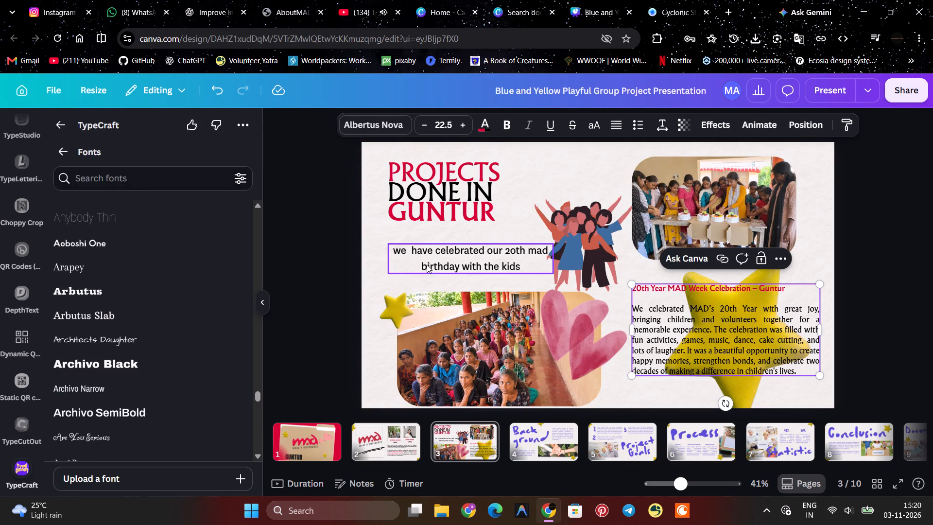
# Set the whole birthday subheading on slide 3 to the Albertus Nova font.
pyautogui.doubleClick(440, 249)
pyautogui.doubleClick(438, 248)
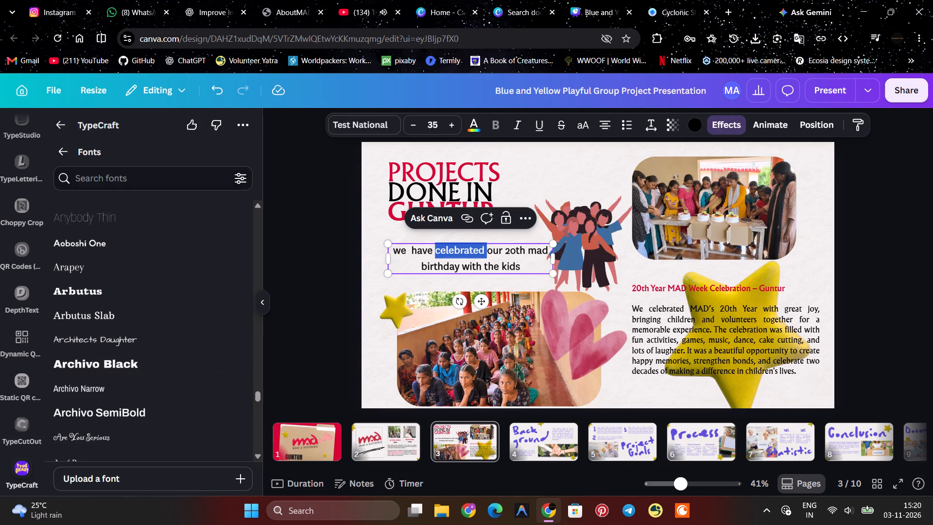
pyautogui.hotkey('ctrl', 'a')
pyautogui.click(370, 126)
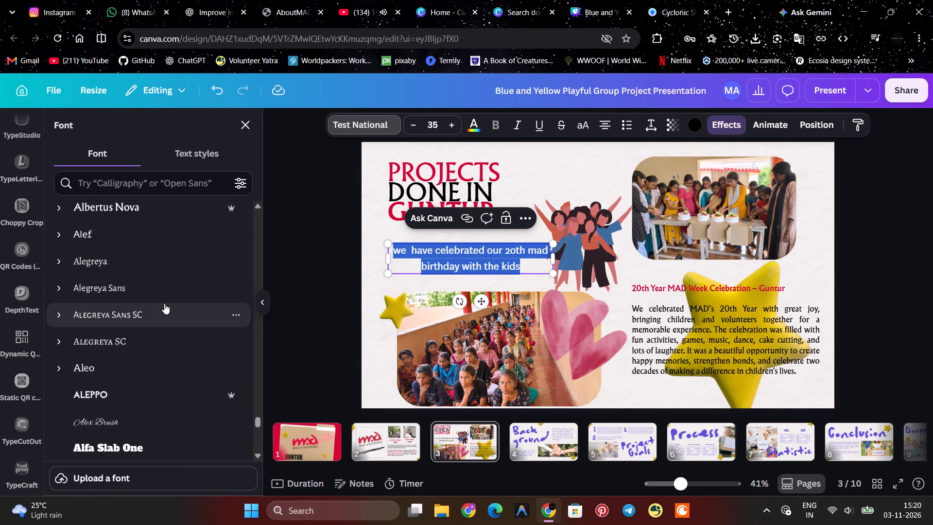
pyautogui.click(167, 207)
pyautogui.click(314, 245)
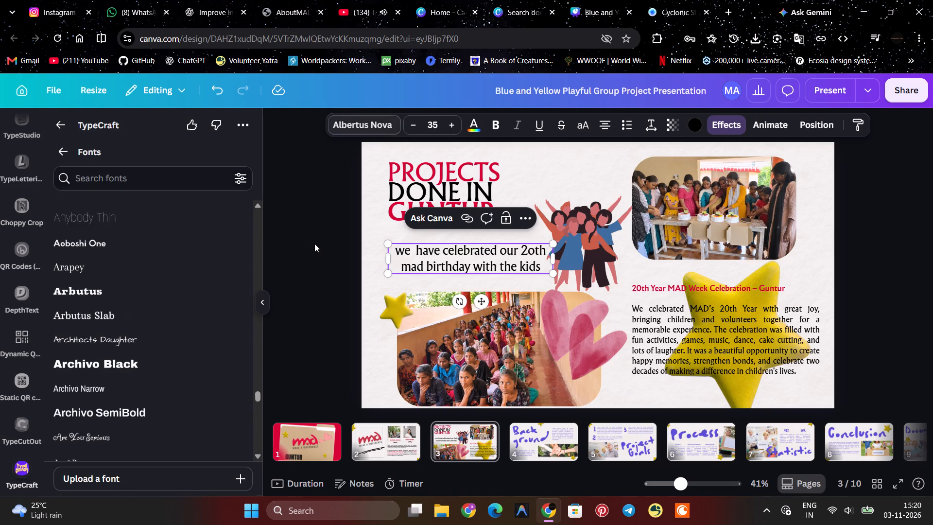
# Correct the ordinal in the birthday subheading so it reads 20'th with a numeric zero and an apostrophe.
pyautogui.click(536, 251)
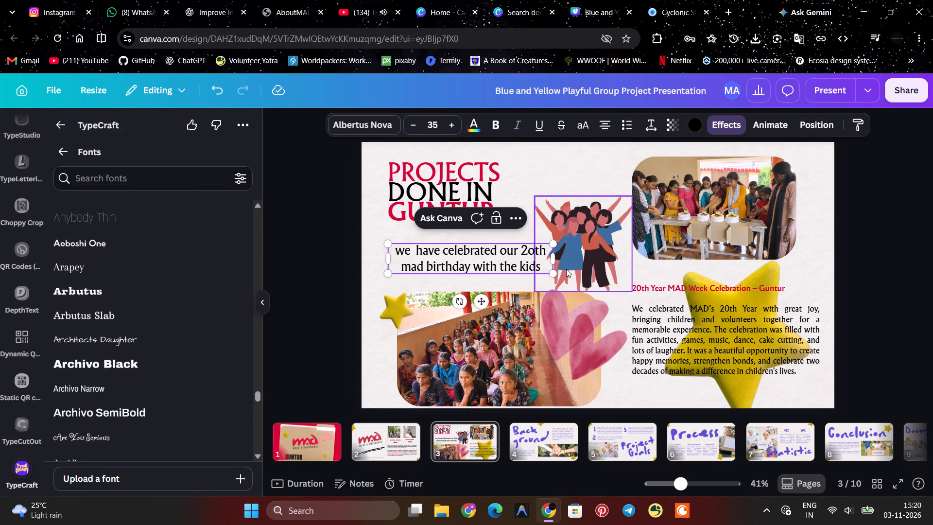
pyautogui.press("'")
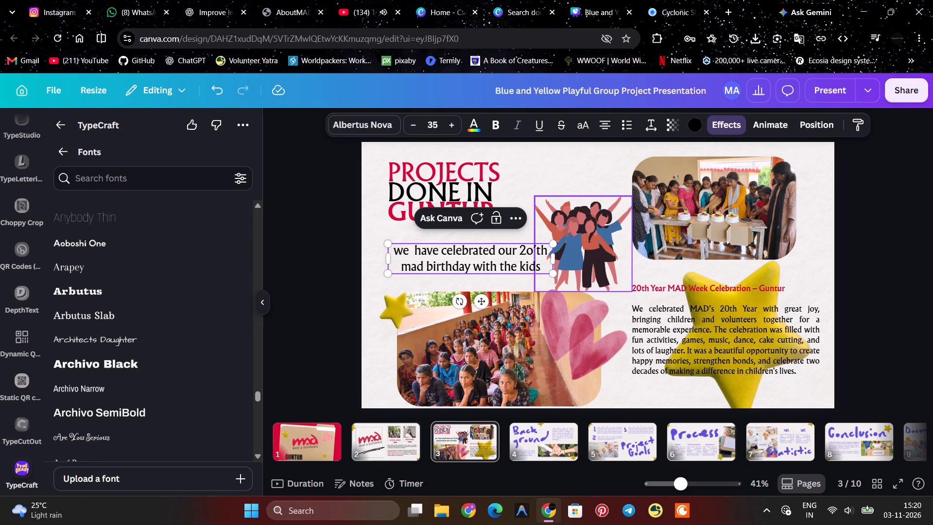
pyautogui.press('Left')
pyautogui.press('BackSpace')
pyautogui.press('0')
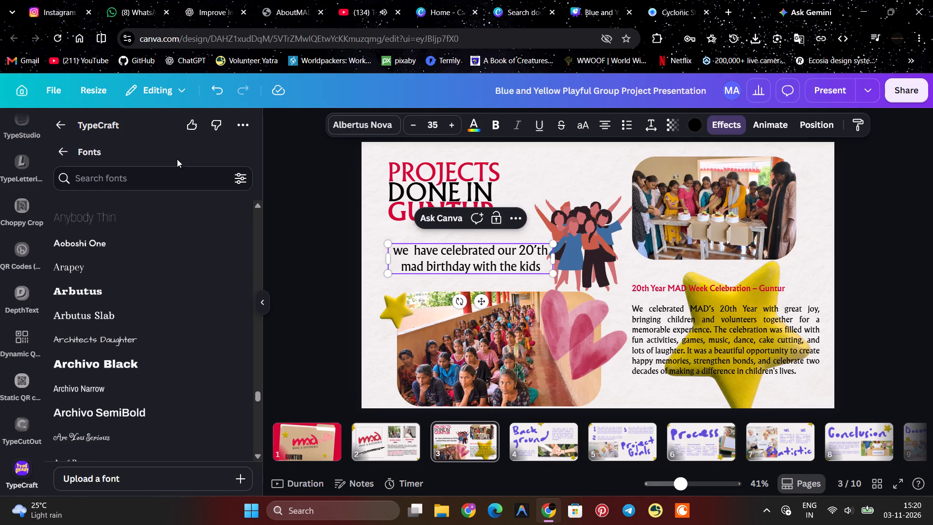
pyautogui.click(304, 222)
pyautogui.click(308, 223)
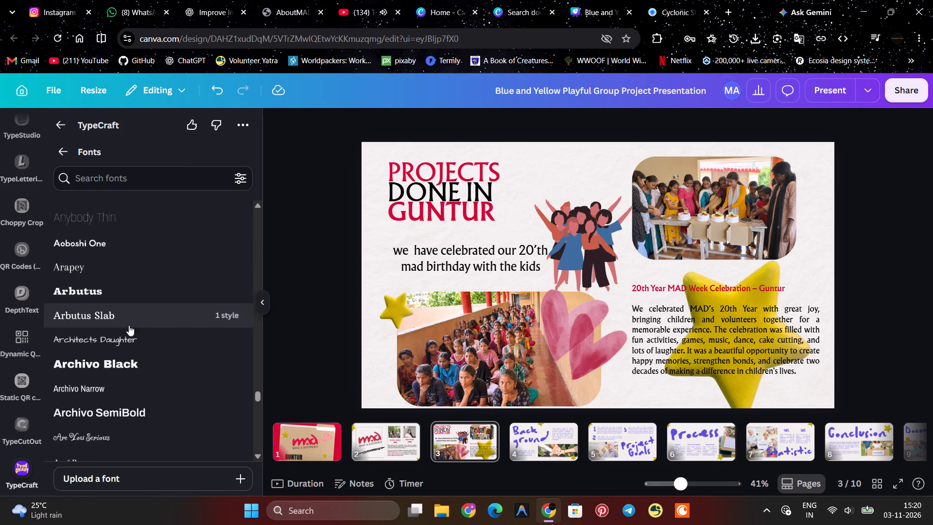
# Look through TypeCraft's fonts for the slide's typeface, try searching "arbe", and check the font name used by the celebration description.
pyautogui.scroll(-1, 124, 348)
pyautogui.scroll(8, 124, 348)
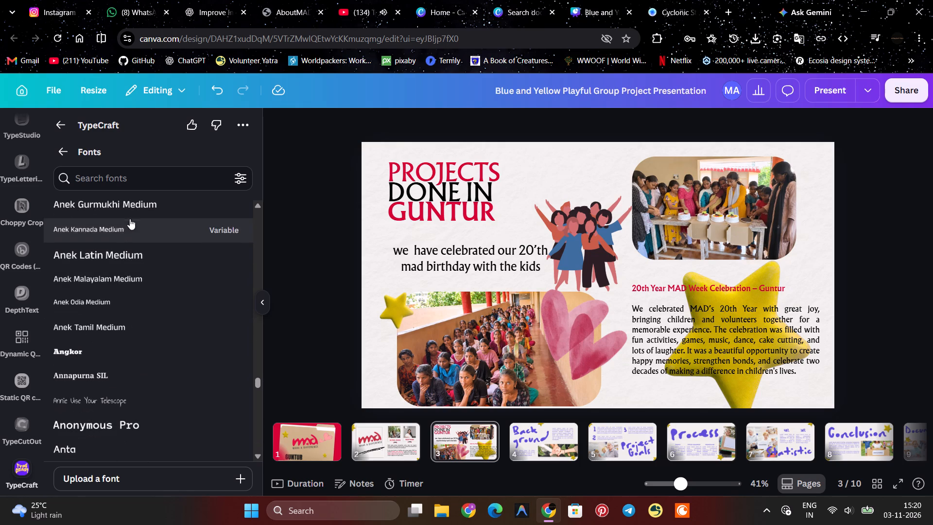
pyautogui.scroll(2, 146, 275)
pyautogui.scroll(4, 142, 233)
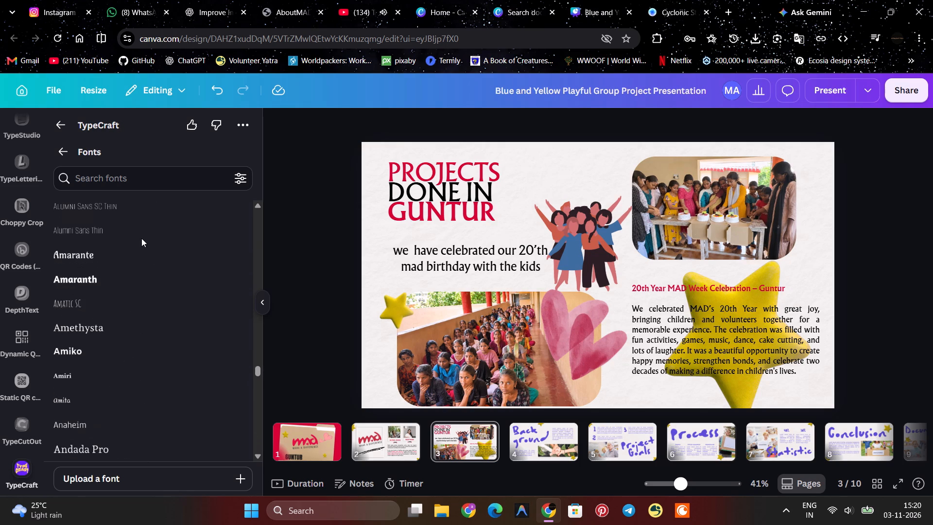
pyautogui.click(136, 178)
pyautogui.write('ar')
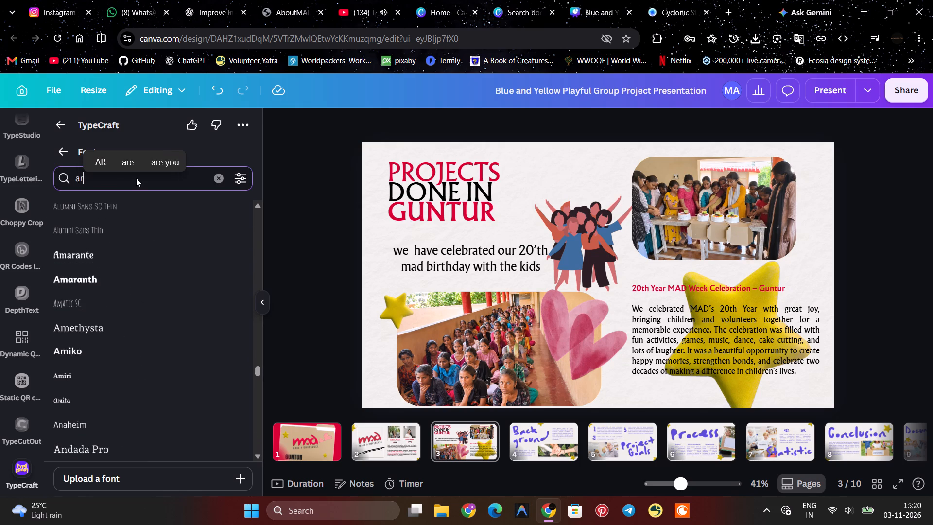
pyautogui.write('be')
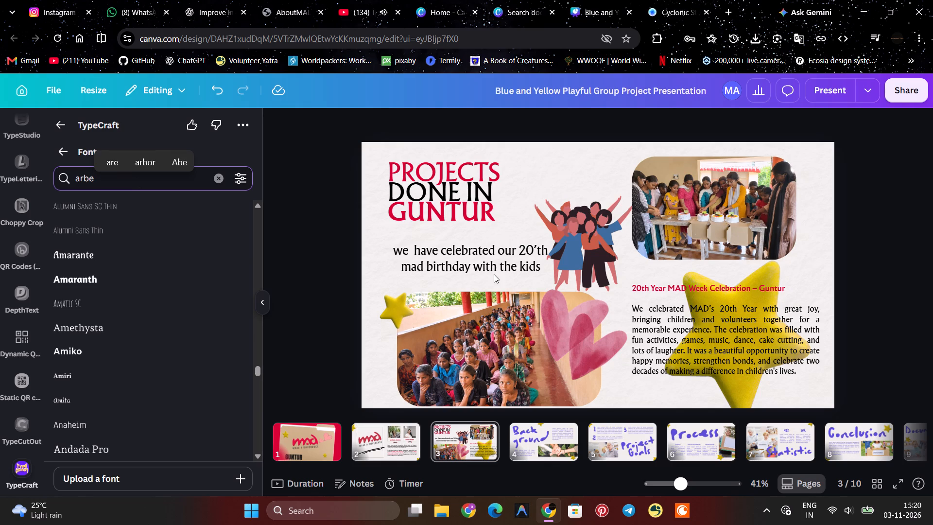
pyautogui.click(677, 320)
pyautogui.click(672, 318)
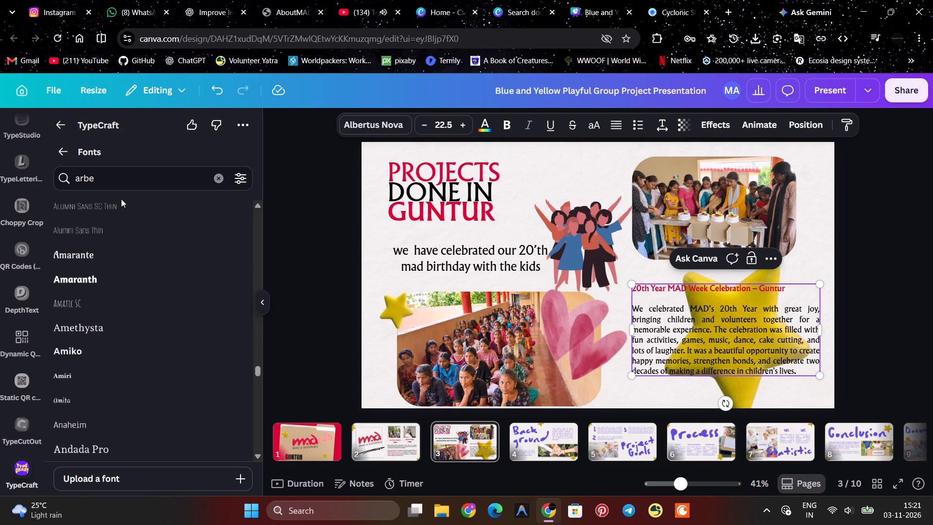
# Search TypeCraft's fonts for "albertus nova" and choose Bona Nova for the sample text.
pyautogui.click(124, 185)
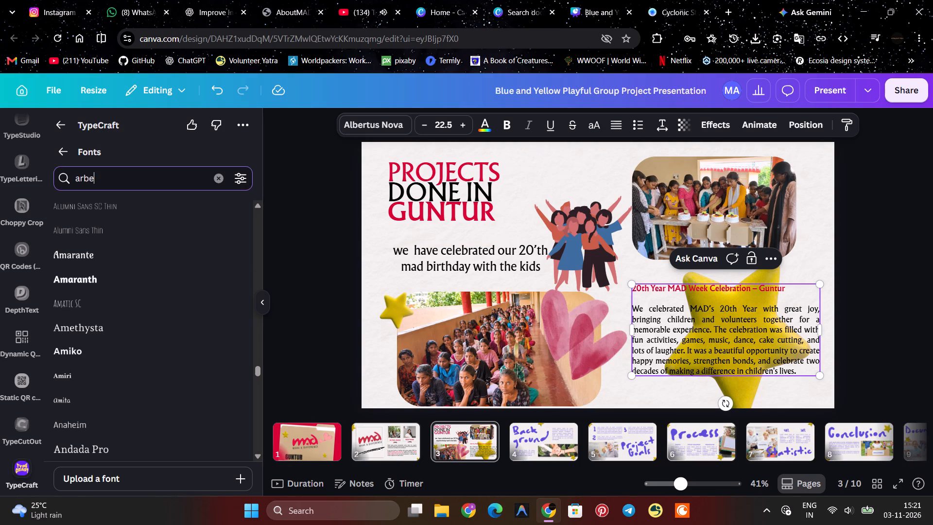
pyautogui.press('BackSpace')
pyautogui.press('BackSpace')
pyautogui.press('BackSpace')
pyautogui.press('l')
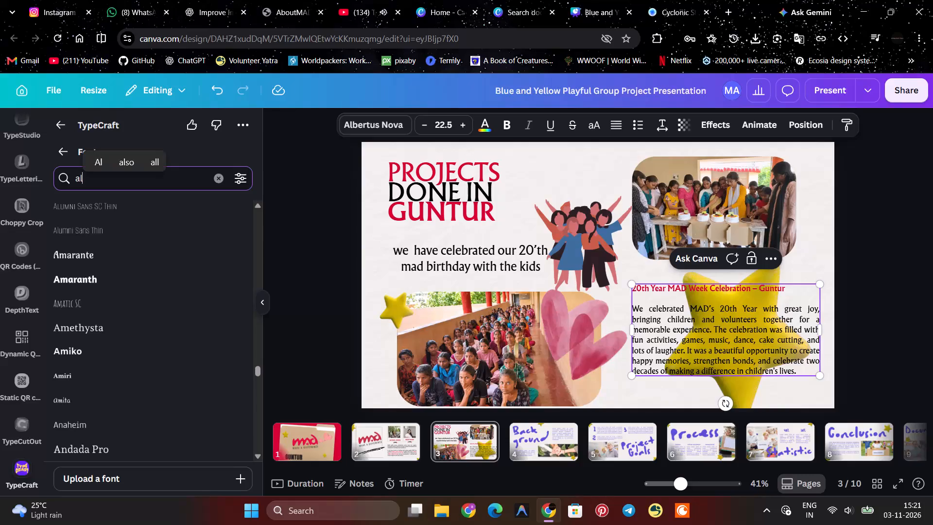
pyautogui.write('be')
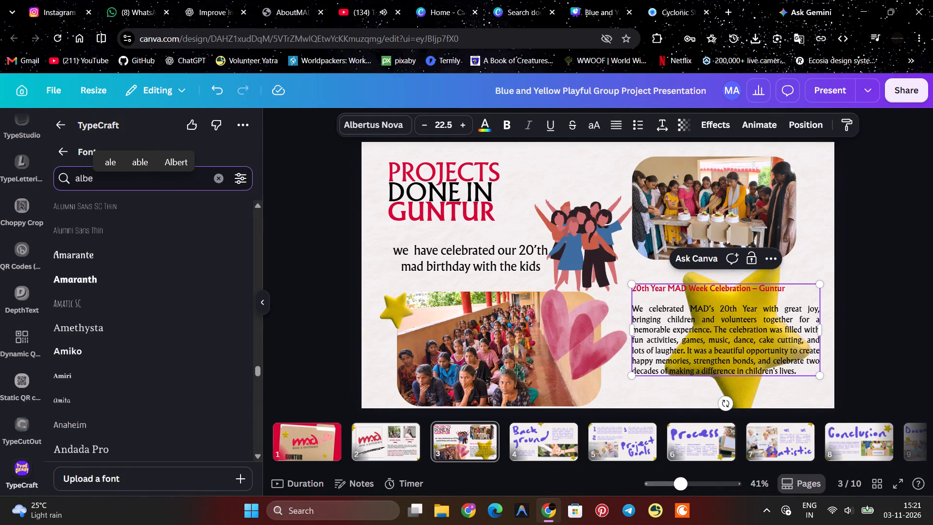
pyautogui.press('r')
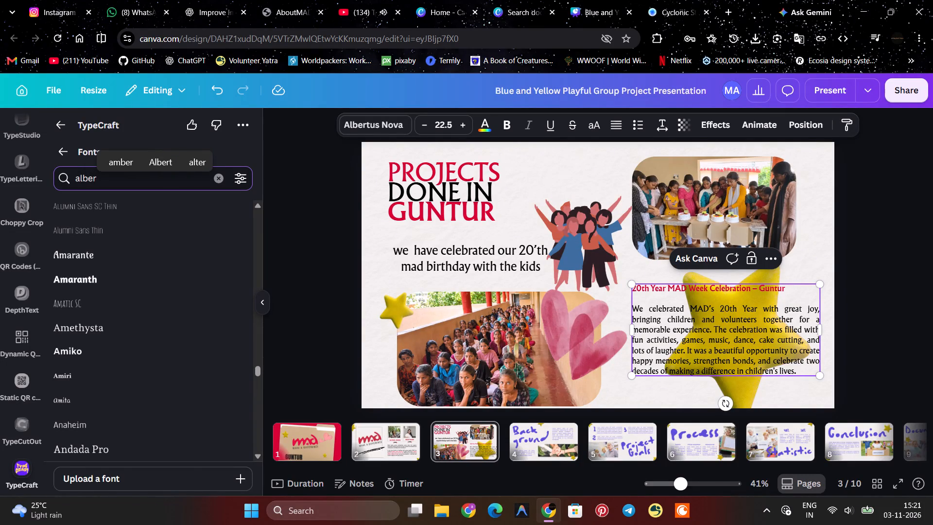
pyautogui.write('tus nova')
pyautogui.press('Return')
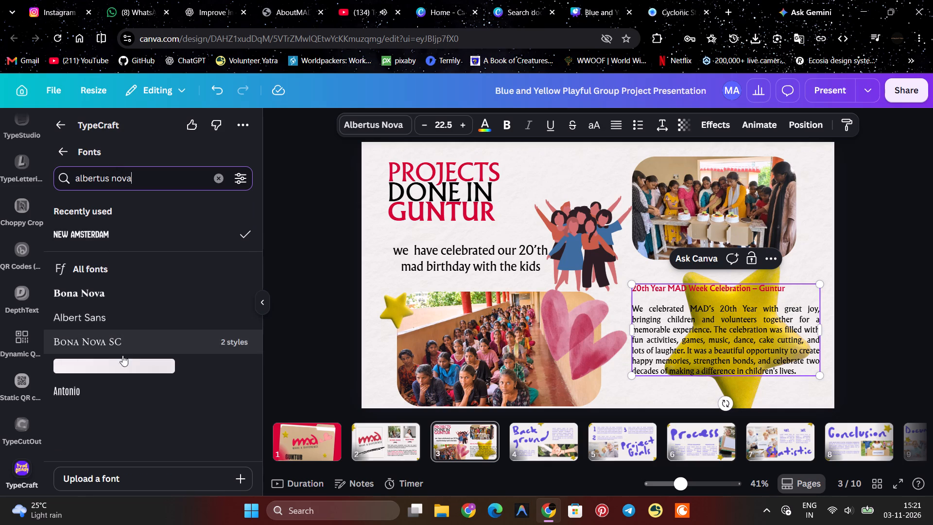
pyautogui.click(60, 121)
pyautogui.scroll(2, 165, 268)
pyautogui.scroll(-1, 165, 268)
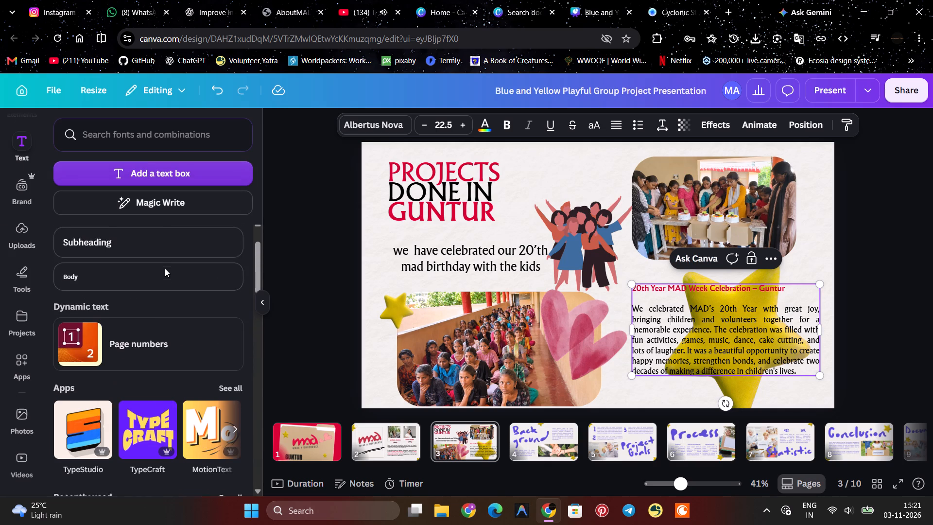
pyautogui.click(137, 374)
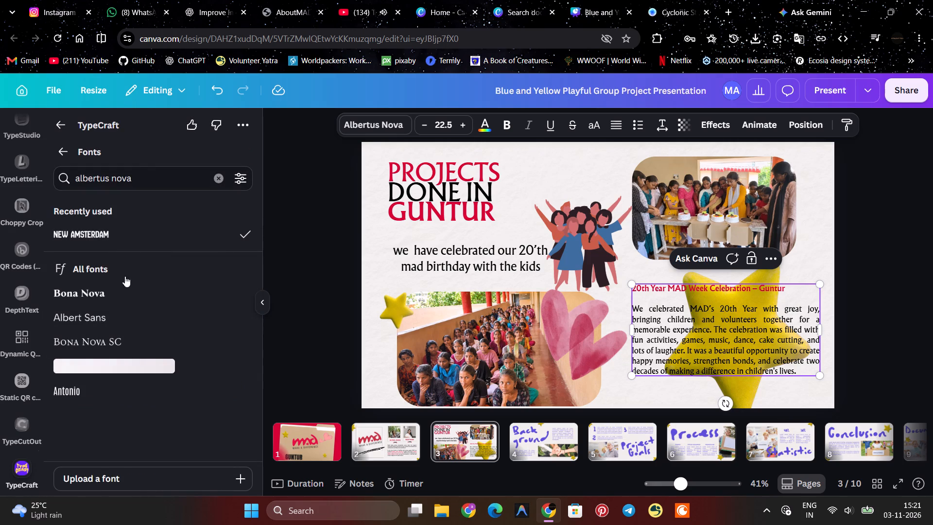
pyautogui.click(121, 299)
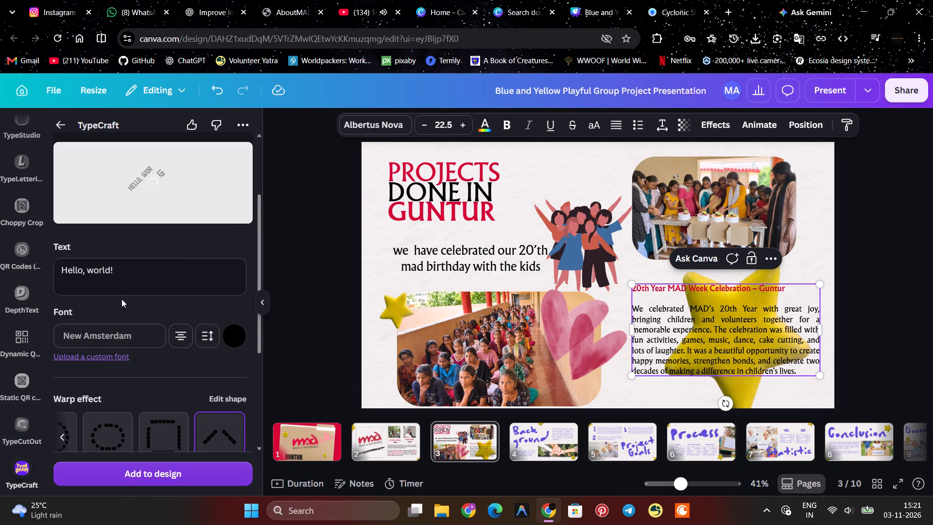
# Replace TypeCraft's sample text with "We have celebrated our MAD 20'th birthday with kids on 1st november 2026".
pyautogui.doubleClick(152, 274)
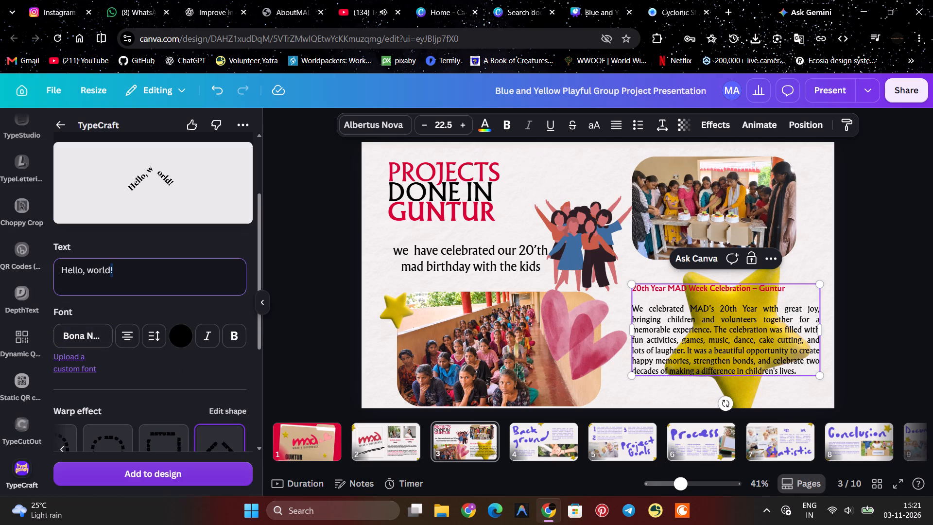
pyautogui.hotkey('ctrl', 'a')
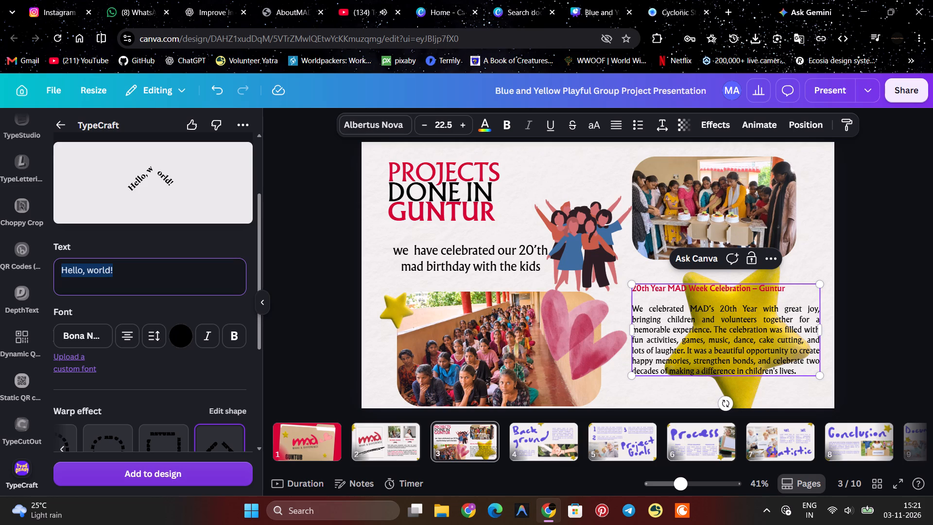
pyautogui.hotkey('shift', 'w')
pyautogui.write('e have')
pyautogui.press('space')
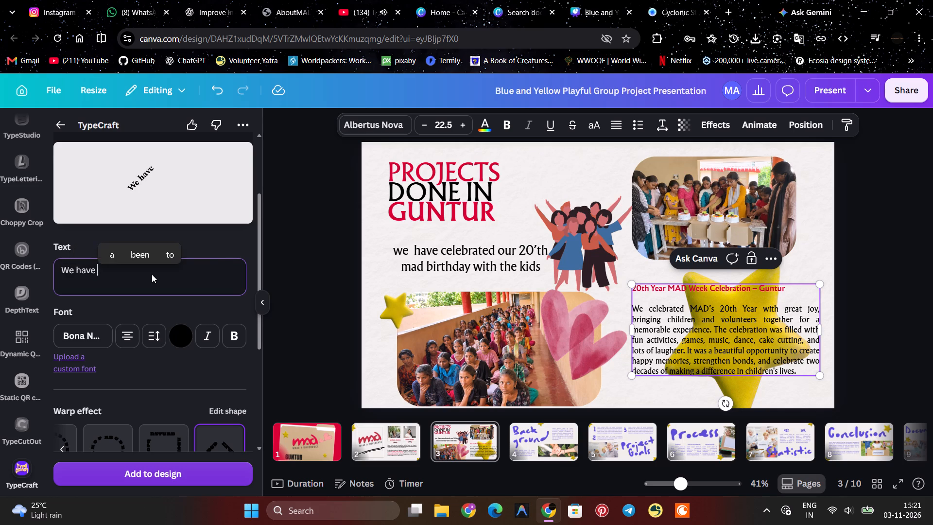
pyautogui.write('cele')
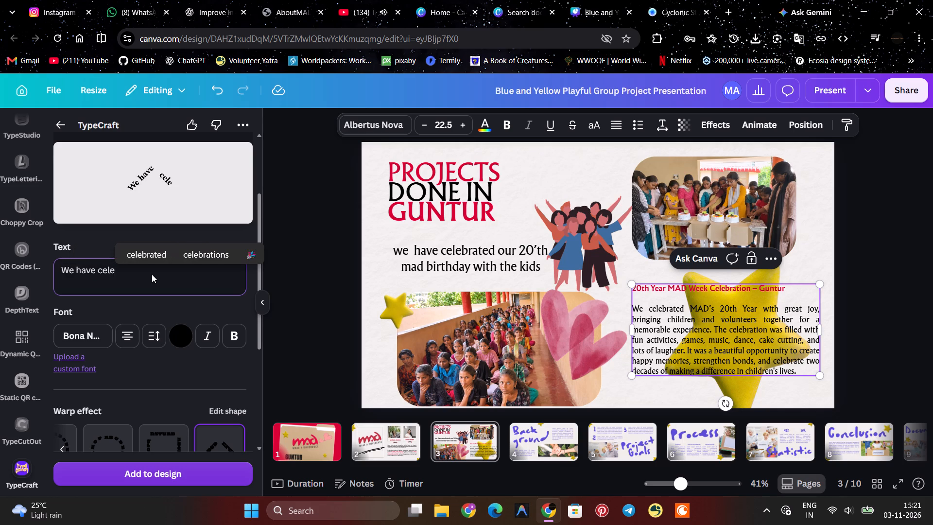
pyautogui.write('brated')
pyautogui.press('space')
pyautogui.write('our')
pyautogui.press('space')
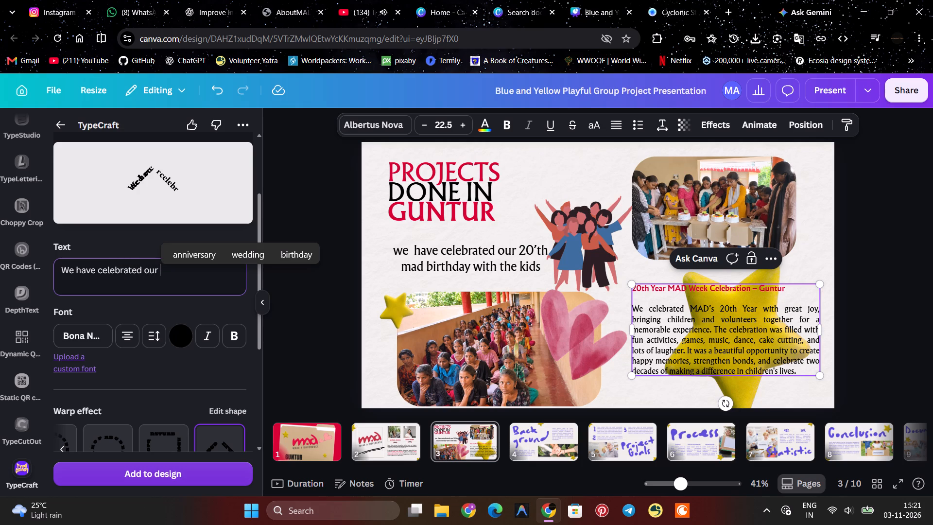
pyautogui.write('mad')
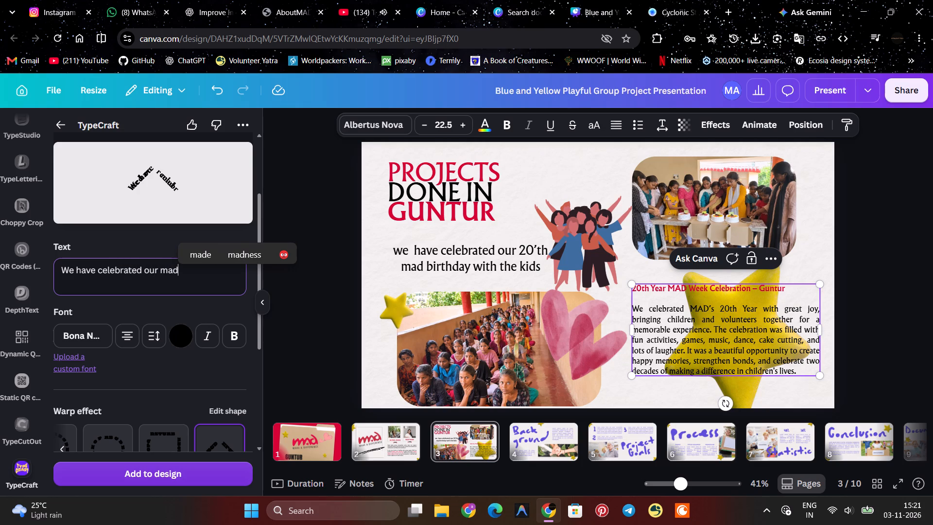
pyautogui.press('BackSpace')
pyautogui.press('BackSpace')
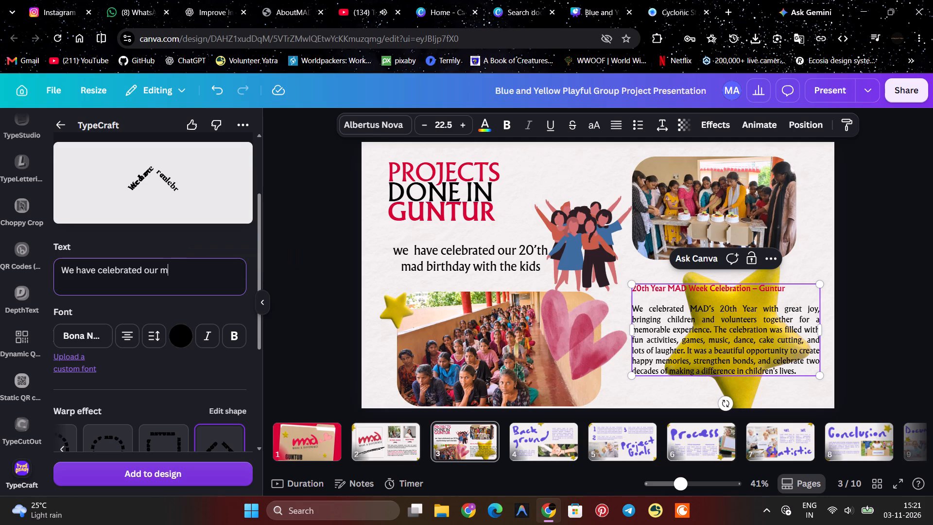
pyautogui.press('BackSpace')
pyautogui.write('MAD')
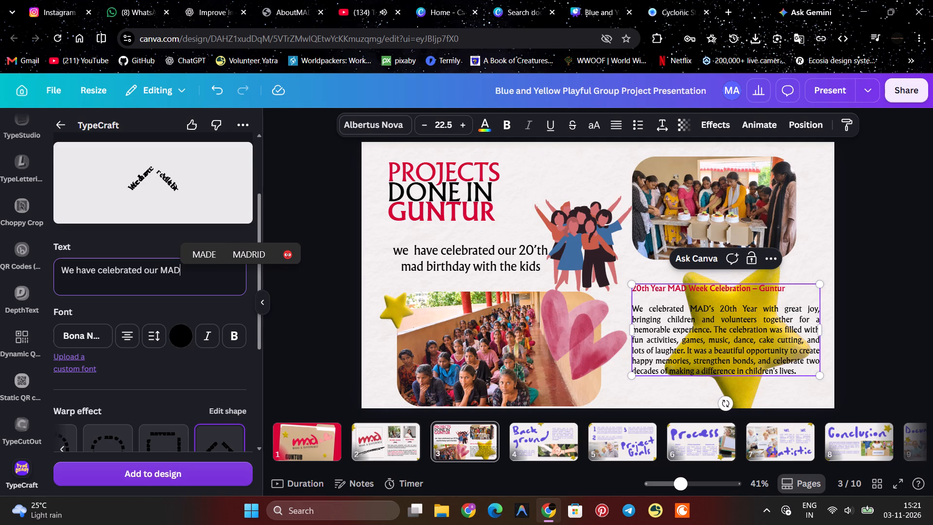
pyautogui.press('space')
pyautogui.write('20')
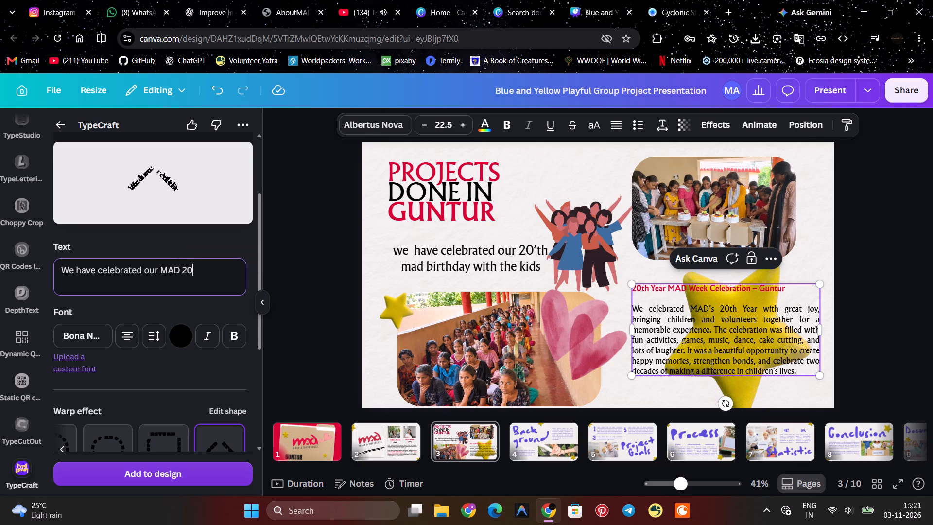
pyautogui.press("'")
pyautogui.write('th birthday with kids')
pyautogui.press('space')
pyautogui.write('on')
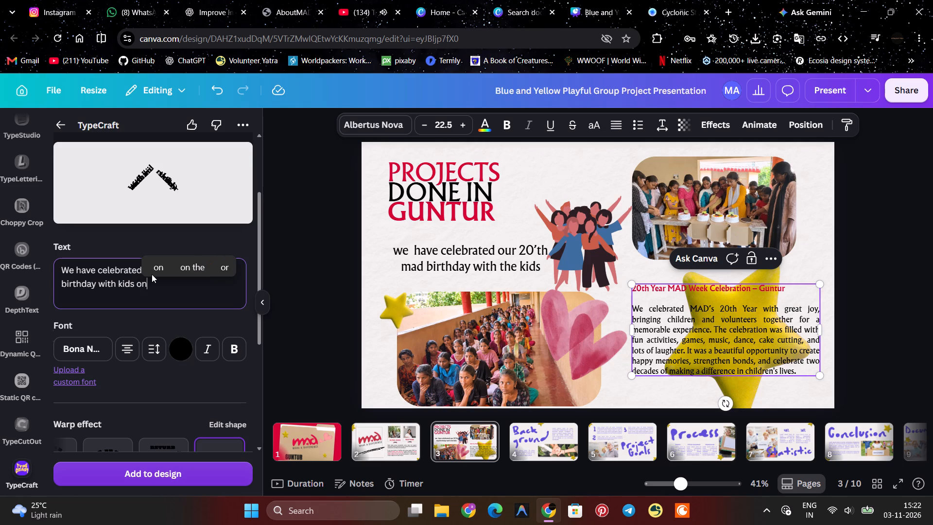
pyautogui.press('space')
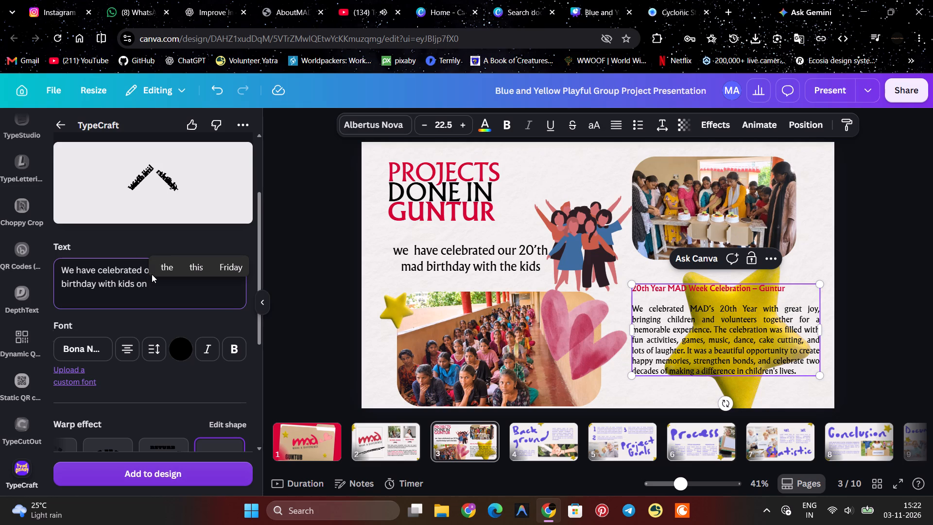
pyautogui.press('1')
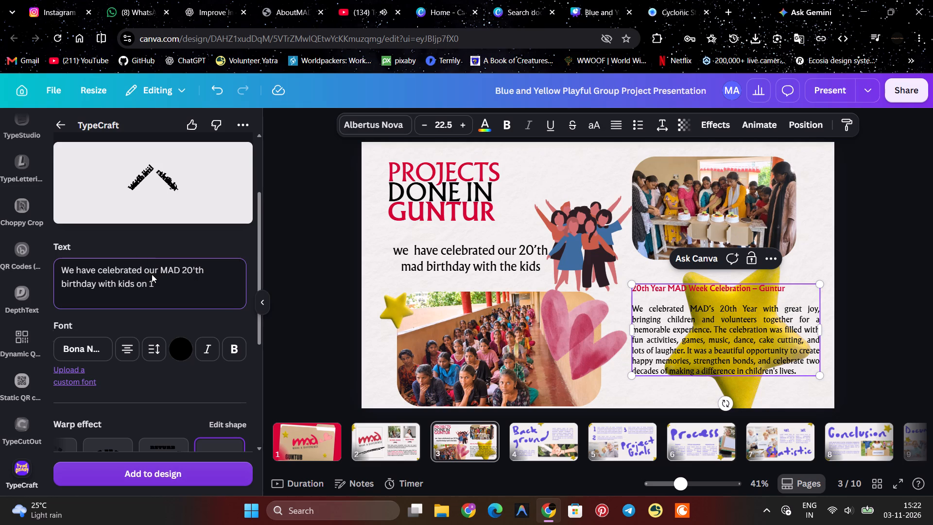
pyautogui.write('st')
pyautogui.press('space')
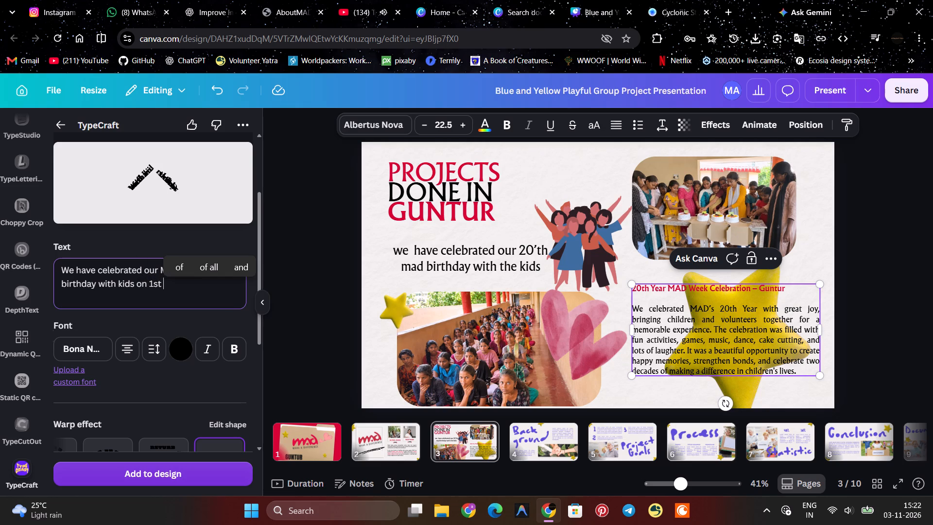
pyautogui.write('nov')
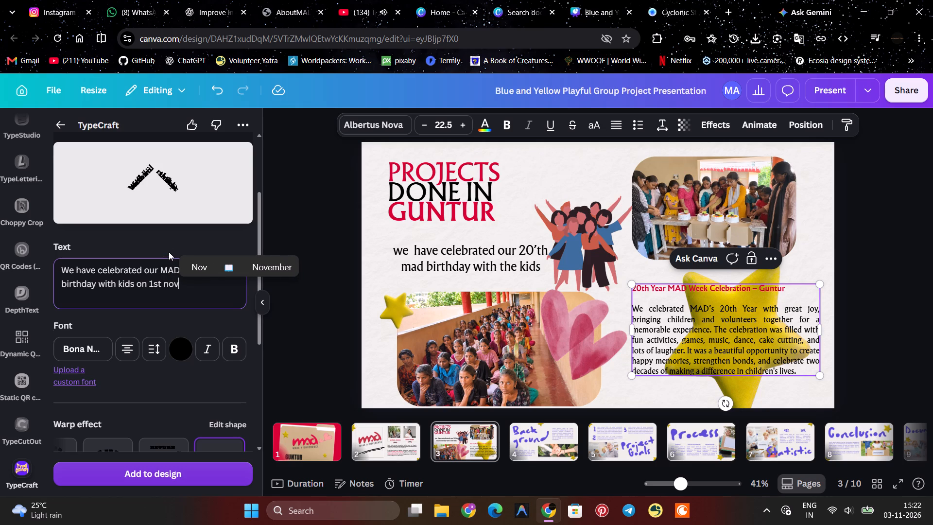
pyautogui.write('ember 202')
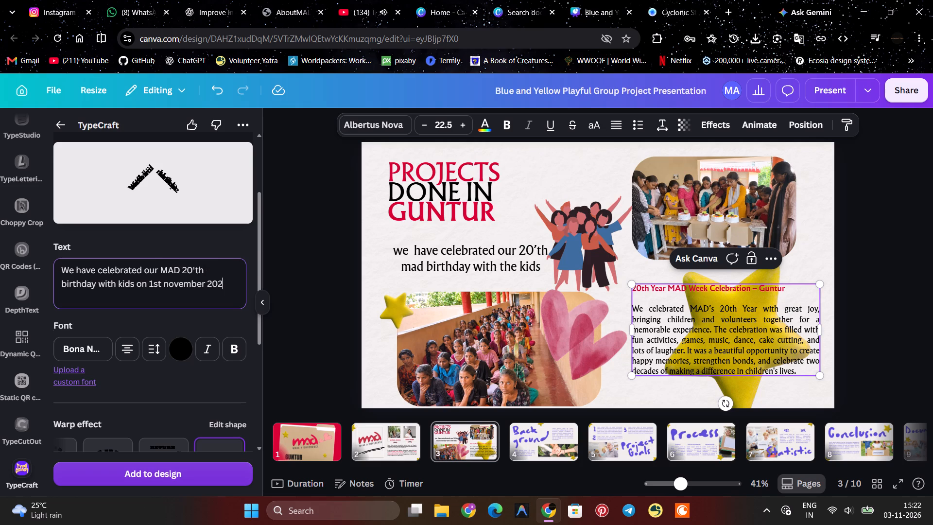
pyautogui.press('6')
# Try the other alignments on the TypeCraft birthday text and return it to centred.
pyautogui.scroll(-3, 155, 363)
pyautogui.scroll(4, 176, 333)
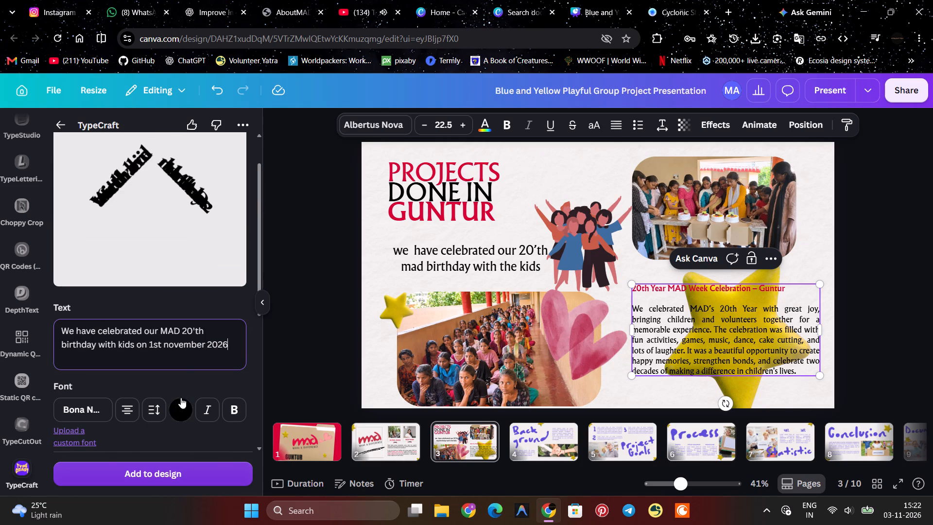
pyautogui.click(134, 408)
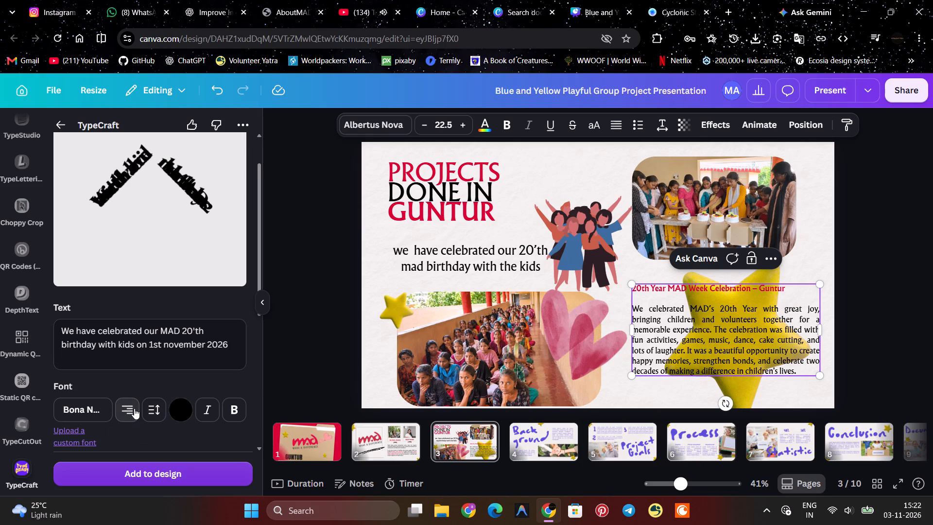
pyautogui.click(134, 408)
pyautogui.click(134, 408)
# Set the TypeCraft birthday text's letter spacing to 0.17 and its line spacing to 1.
pyautogui.click(151, 405)
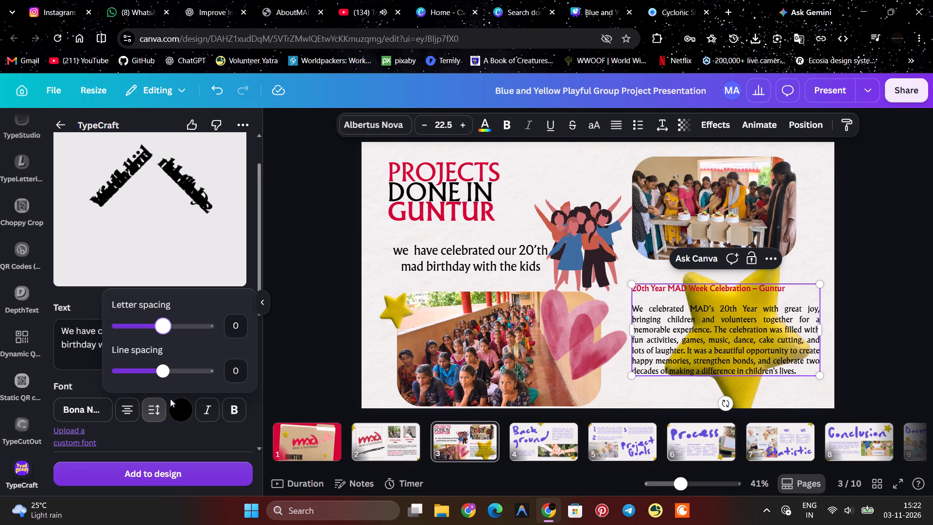
pyautogui.click(167, 332)
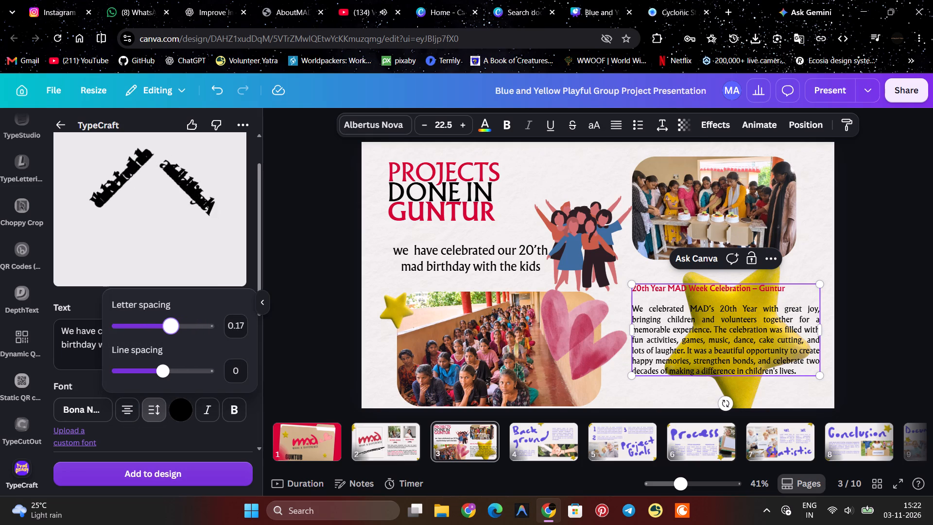
pyautogui.moveTo(165, 380); pyautogui.dragTo(232, 379)
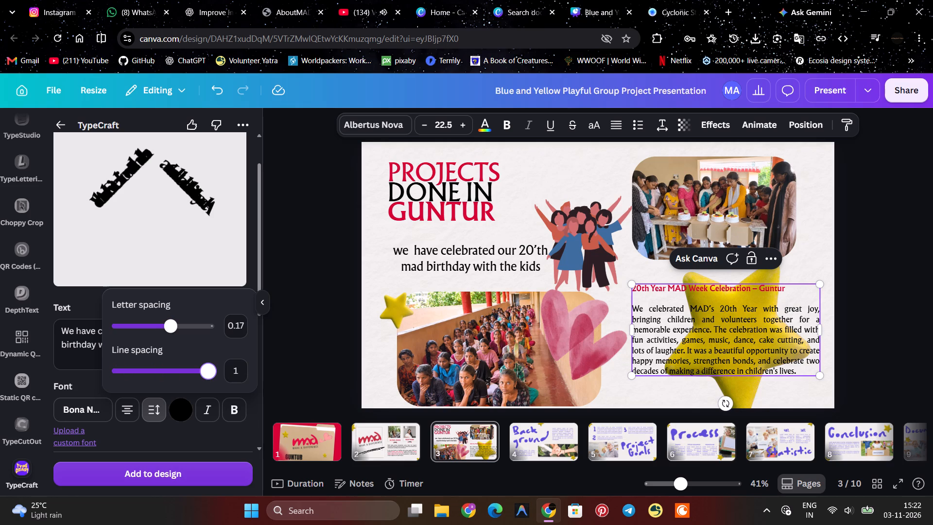
pyautogui.moveTo(232, 379); pyautogui.dragTo(231, 379)
pyautogui.scroll(-4, 170, 383)
pyautogui.scroll(2, 150, 337)
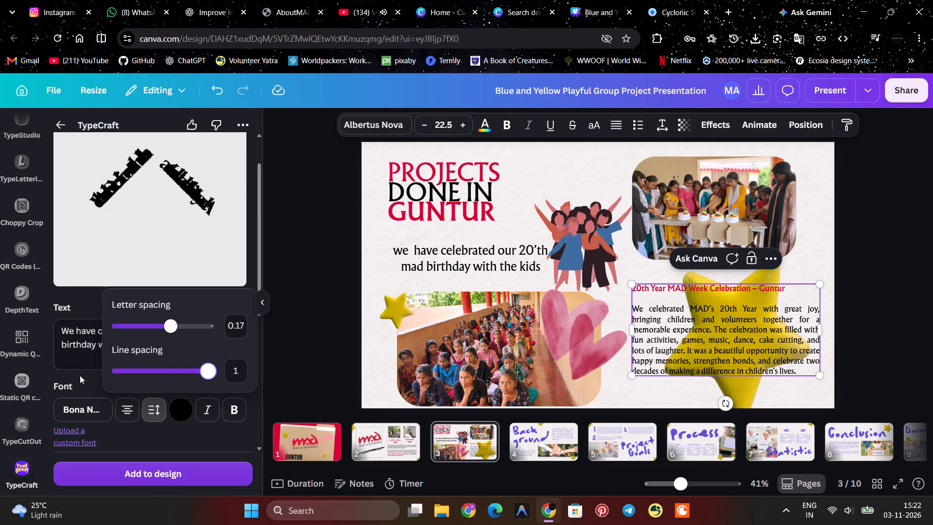
pyautogui.click(80, 377)
# Browse TypeCraft's warp effects and apply a gently rising, slightly wavy shape to the birthday text.
pyautogui.scroll(-2, 136, 383)
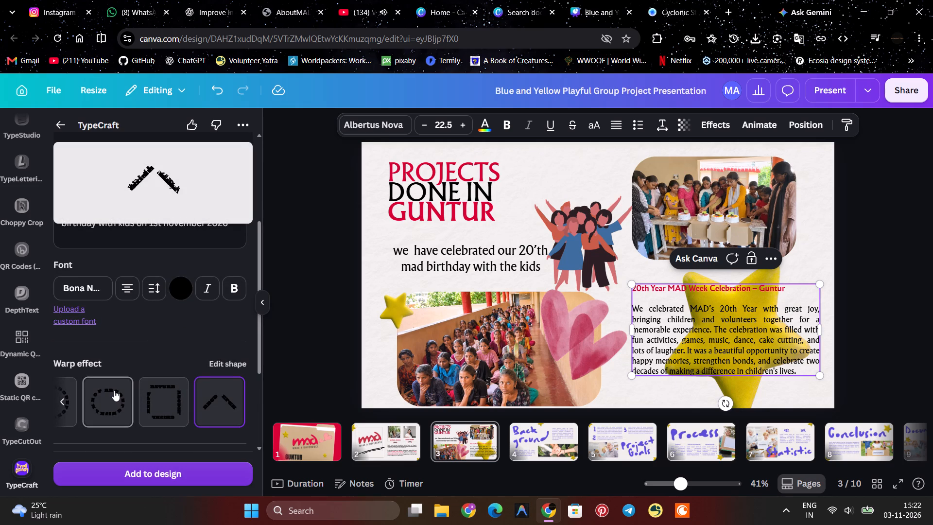
pyautogui.click(64, 397)
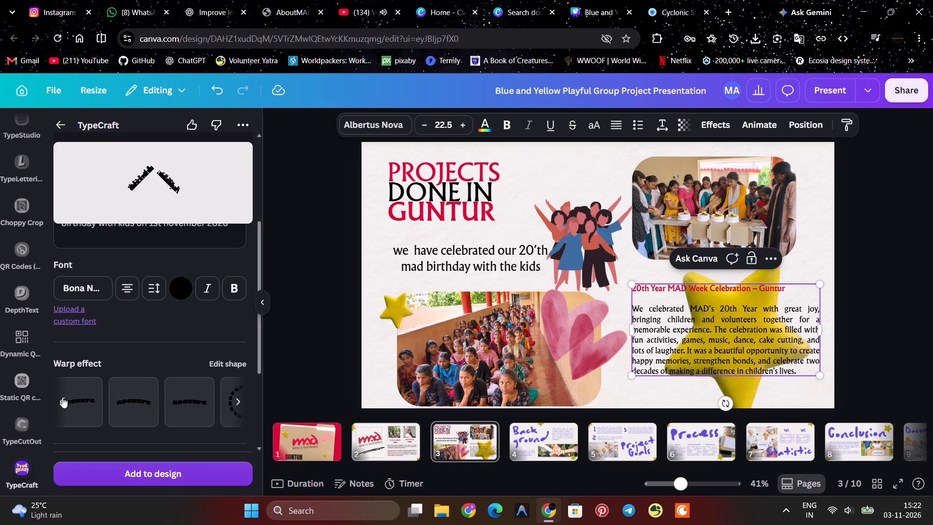
pyautogui.click(63, 400)
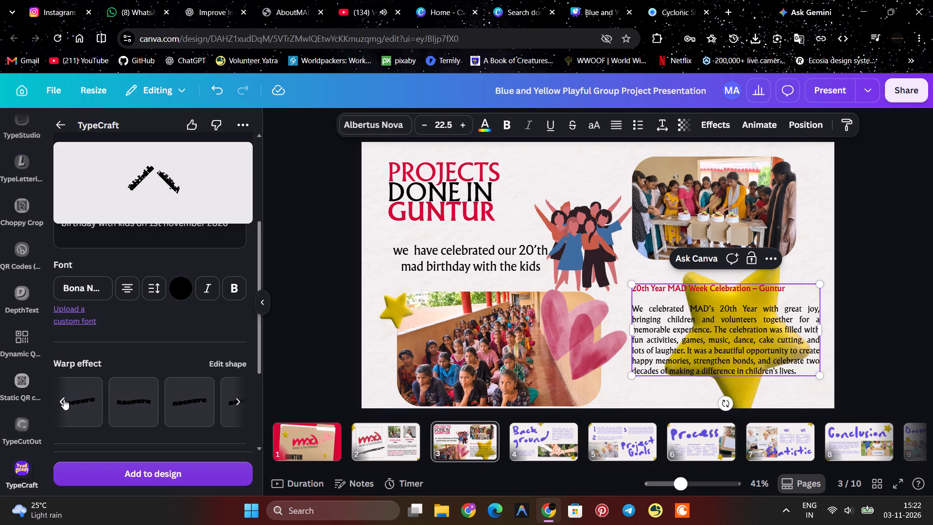
pyautogui.click(54, 399)
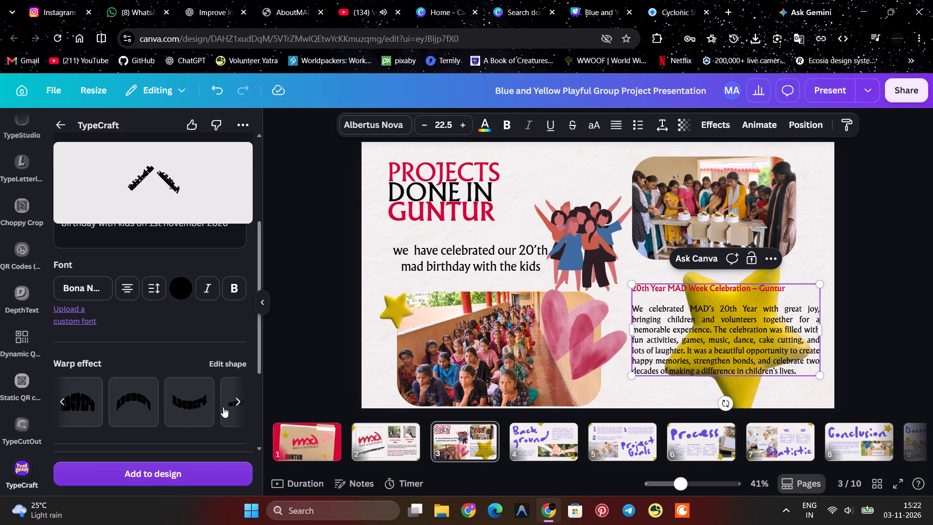
pyautogui.click(236, 403)
pyautogui.click(184, 408)
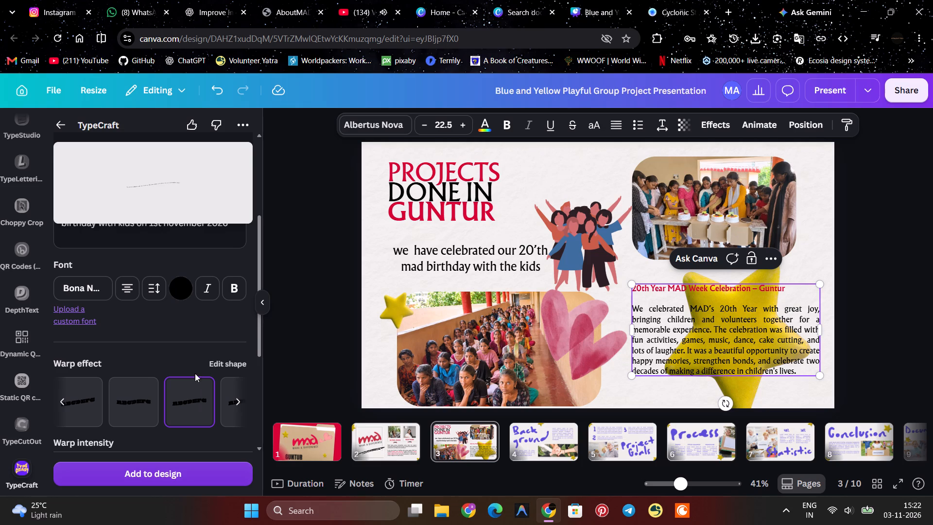
# Set the warped birthday text's letter spacing to 0.02, with line spacing at its maximum of 1, and check the preview.
pyautogui.click(147, 291)
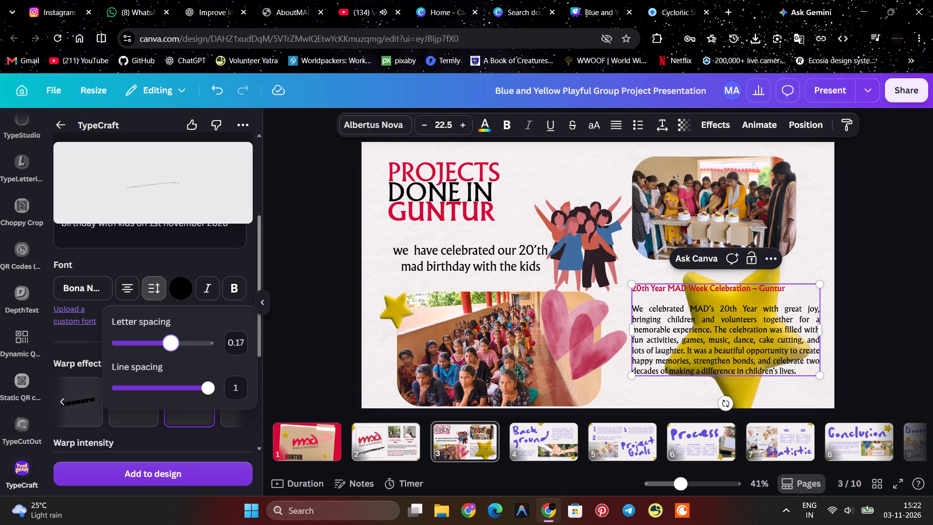
pyautogui.moveTo(171, 345); pyautogui.dragTo(173, 346)
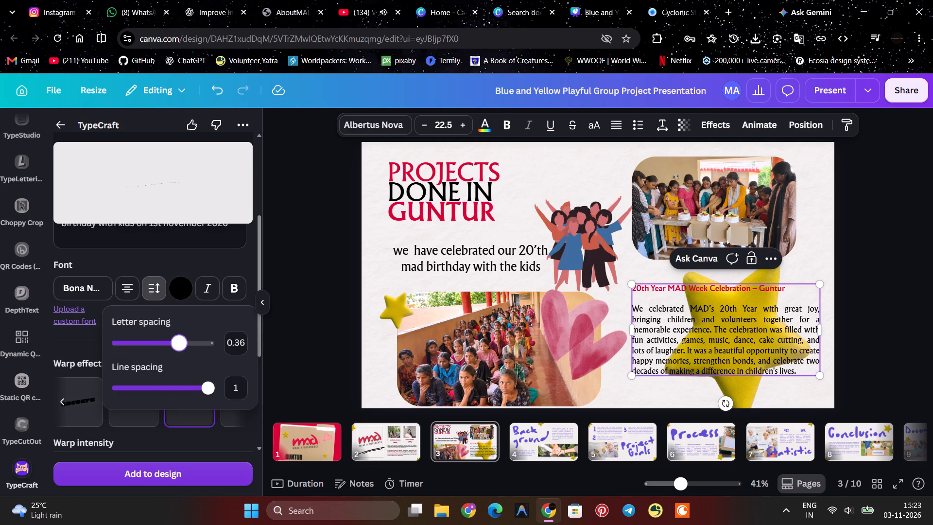
pyautogui.moveTo(173, 346); pyautogui.dragTo(164, 348)
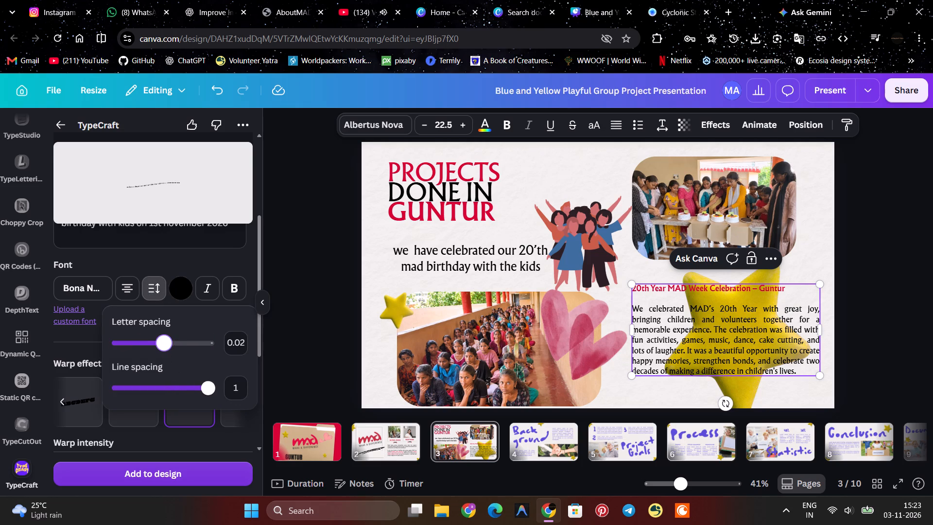
pyautogui.moveTo(211, 387); pyautogui.dragTo(226, 382)
pyautogui.click(119, 259)
pyautogui.scroll(3, 195, 321)
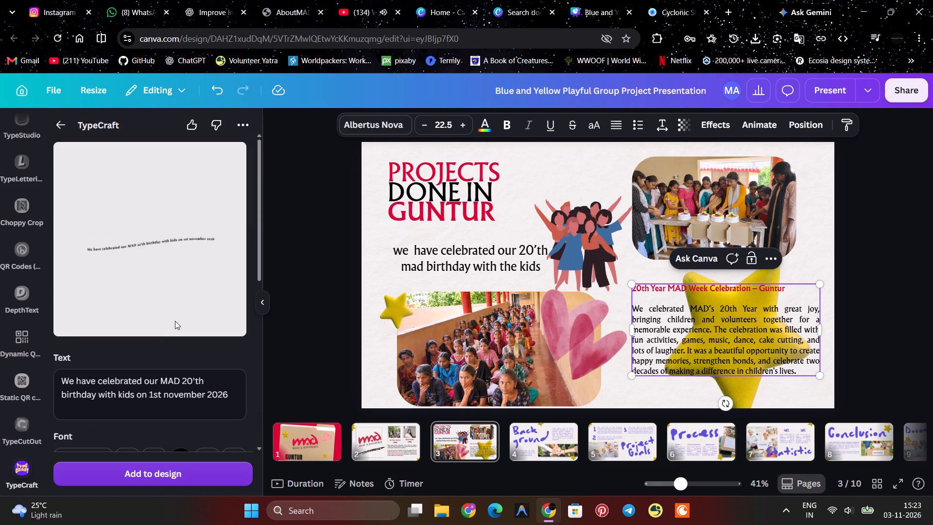
pyautogui.scroll(-1, 157, 370)
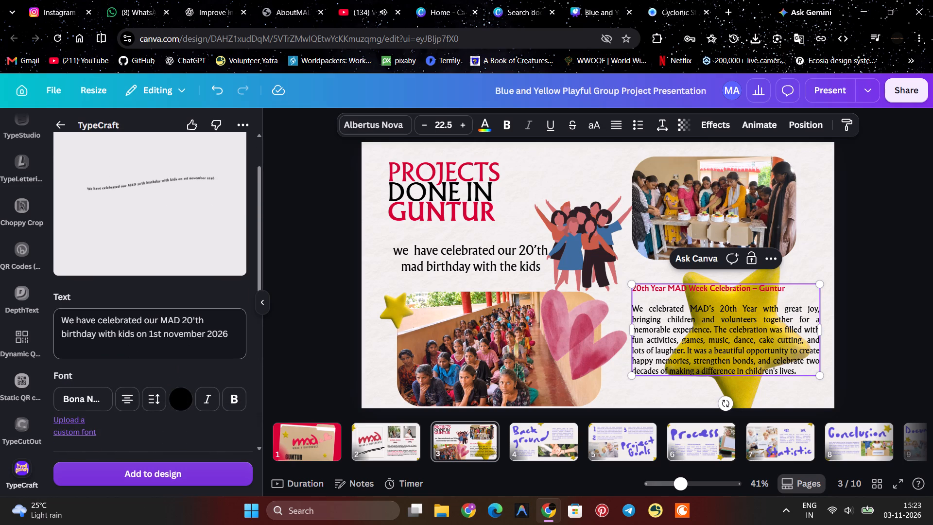
# Edit the birthday text's warp shape, lowering its beginning and raising the later middle section into a hump that falls toward the end.
pyautogui.scroll(3, 139, 183)
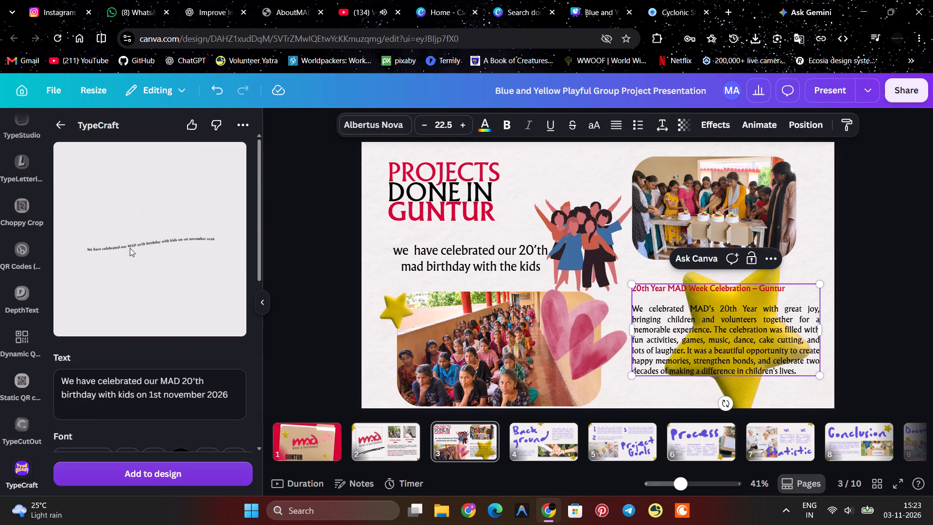
pyautogui.click(129, 273)
pyautogui.scroll(-2, 177, 336)
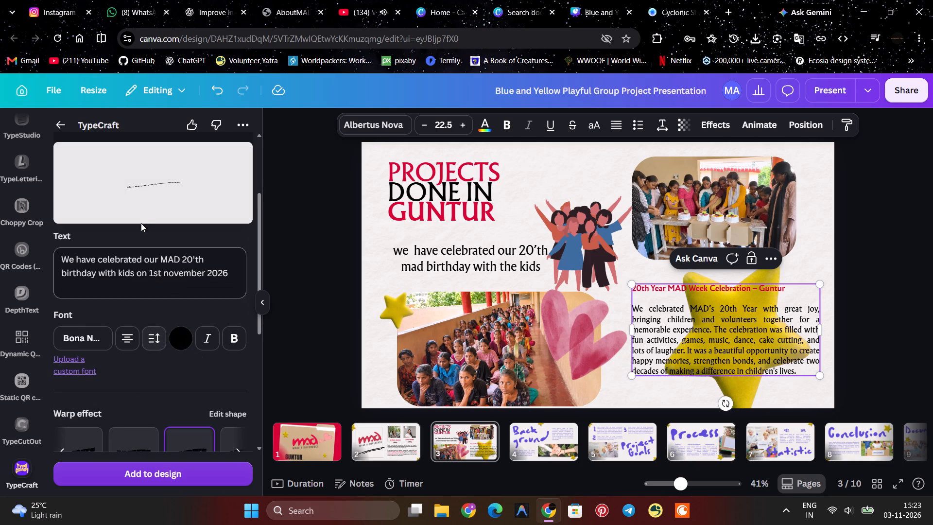
pyautogui.scroll(-2, 155, 248)
pyautogui.click(235, 330)
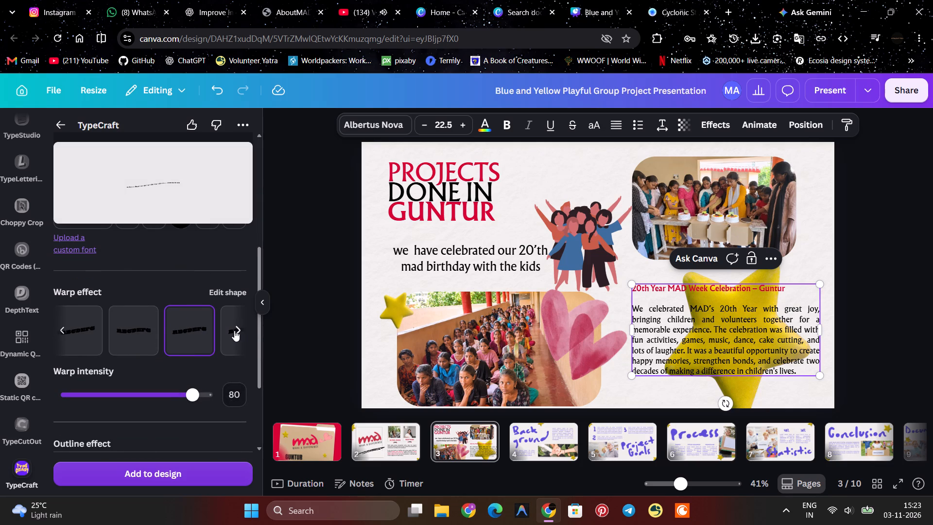
pyautogui.click(232, 295)
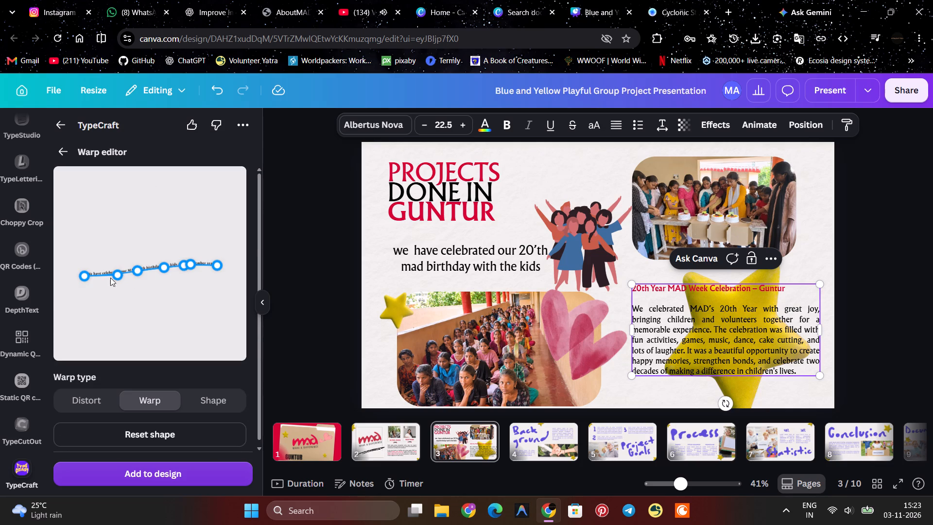
pyautogui.moveTo(87, 276); pyautogui.dragTo(85, 283)
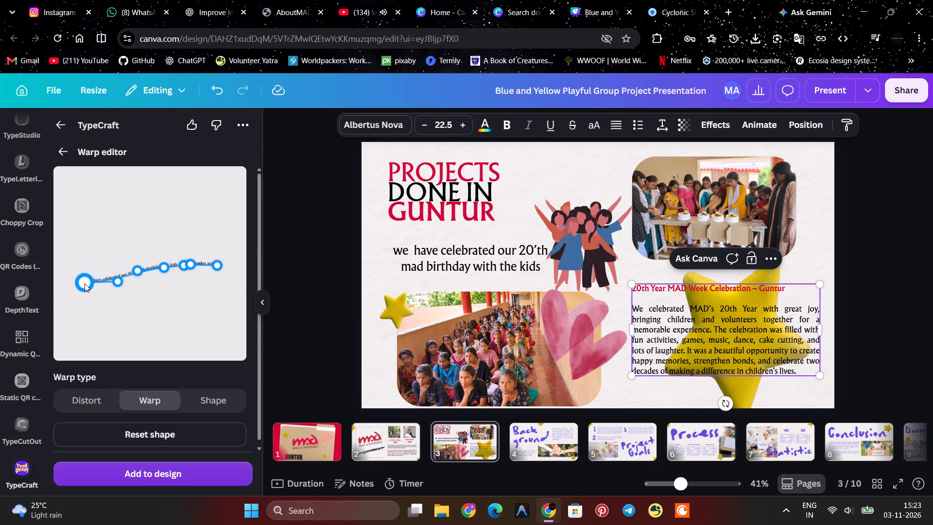
pyautogui.moveTo(85, 283); pyautogui.dragTo(84, 285)
pyautogui.moveTo(136, 274); pyautogui.dragTo(139, 282)
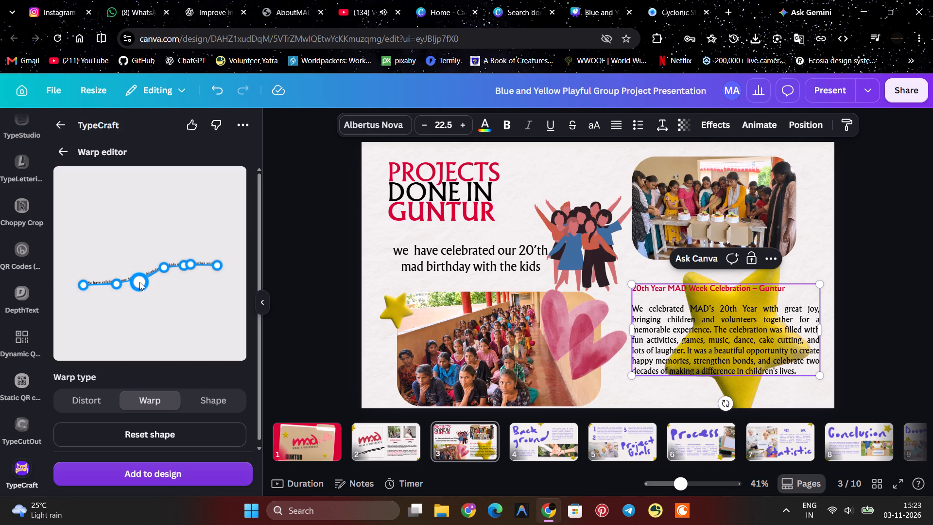
pyautogui.moveTo(139, 282); pyautogui.dragTo(140, 283)
pyautogui.moveTo(163, 265); pyautogui.dragTo(168, 249)
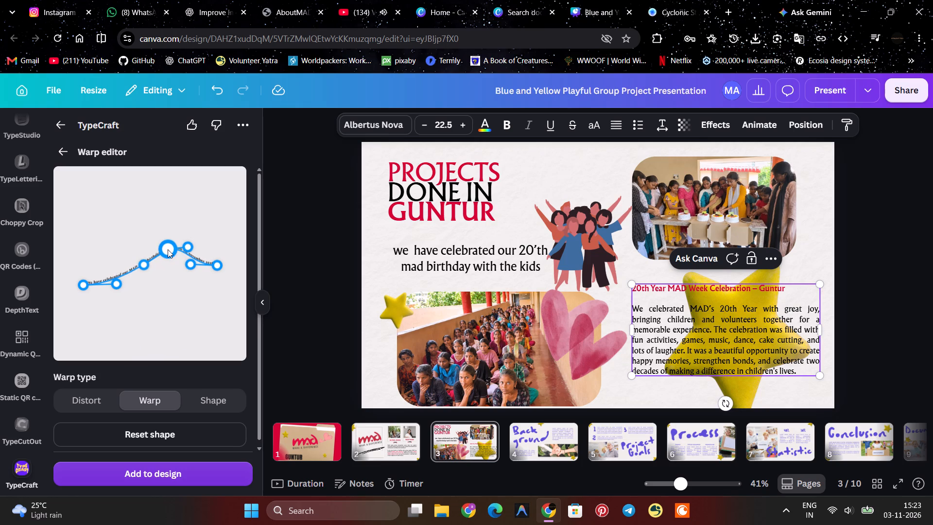
pyautogui.moveTo(168, 249); pyautogui.dragTo(169, 247)
pyautogui.moveTo(190, 245); pyautogui.dragTo(200, 241)
pyautogui.moveTo(191, 263); pyautogui.dragTo(190, 270)
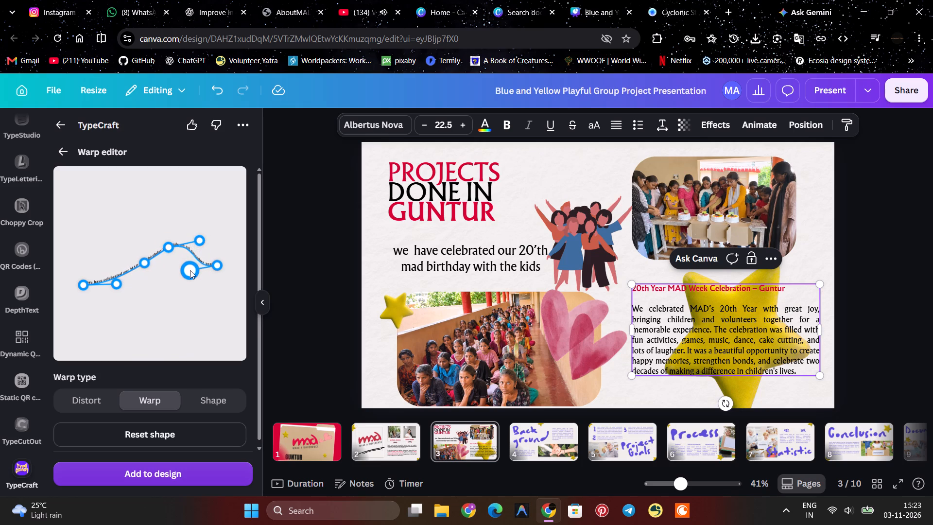
pyautogui.moveTo(190, 270); pyautogui.dragTo(193, 282)
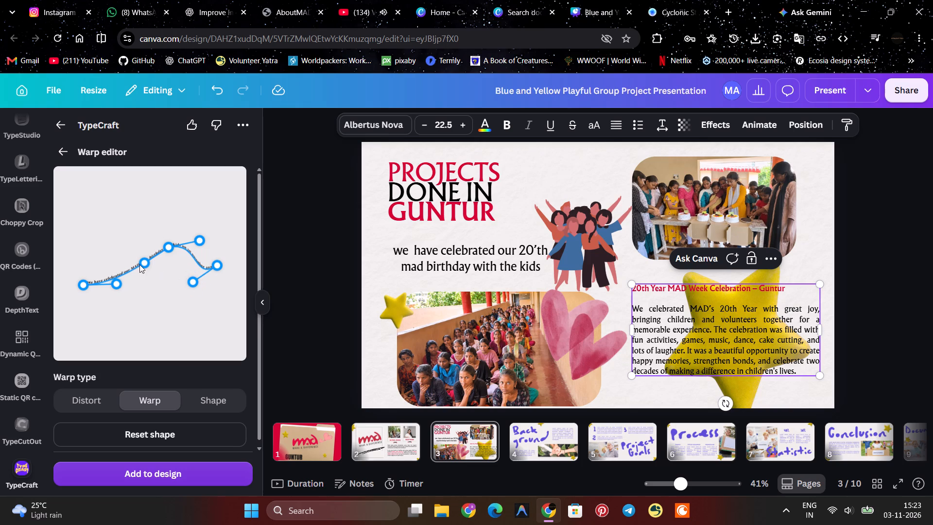
# Refine the custom warp curve by deepening the dip before the hump and extending the end of the text slightly outward and upward.
pyautogui.moveTo(144, 262); pyautogui.dragTo(148, 278)
pyautogui.moveTo(216, 262); pyautogui.dragTo(223, 262)
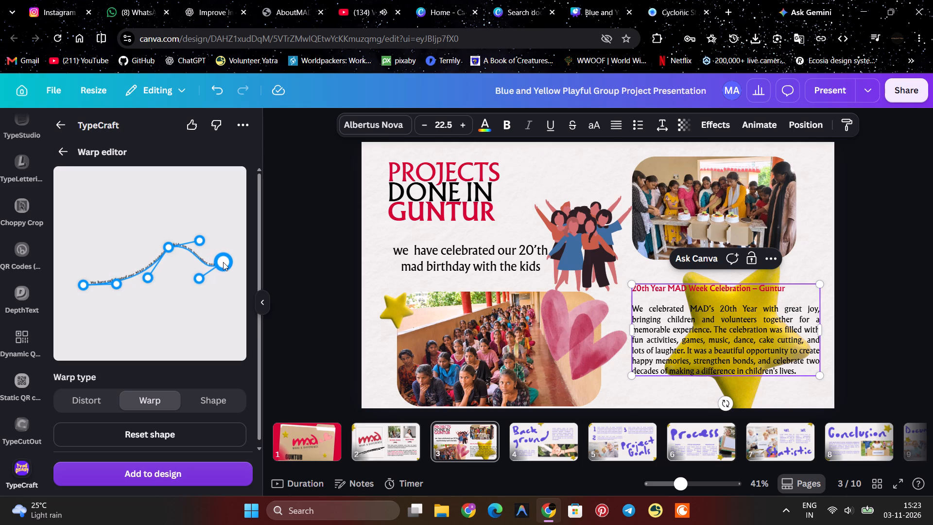
pyautogui.moveTo(223, 262); pyautogui.dragTo(225, 258)
pyautogui.moveTo(117, 285); pyautogui.dragTo(117, 292)
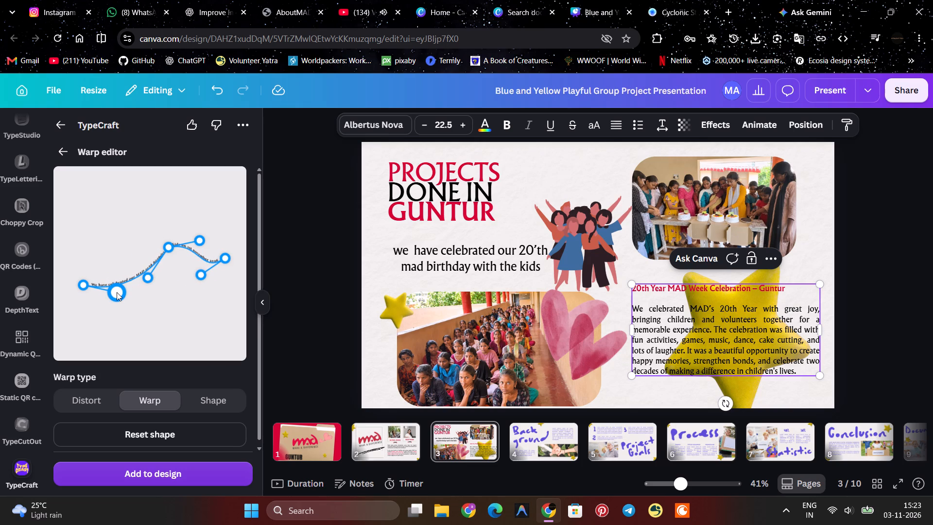
pyautogui.moveTo(117, 292); pyautogui.dragTo(114, 290)
pyautogui.moveTo(147, 280); pyautogui.dragTo(138, 282)
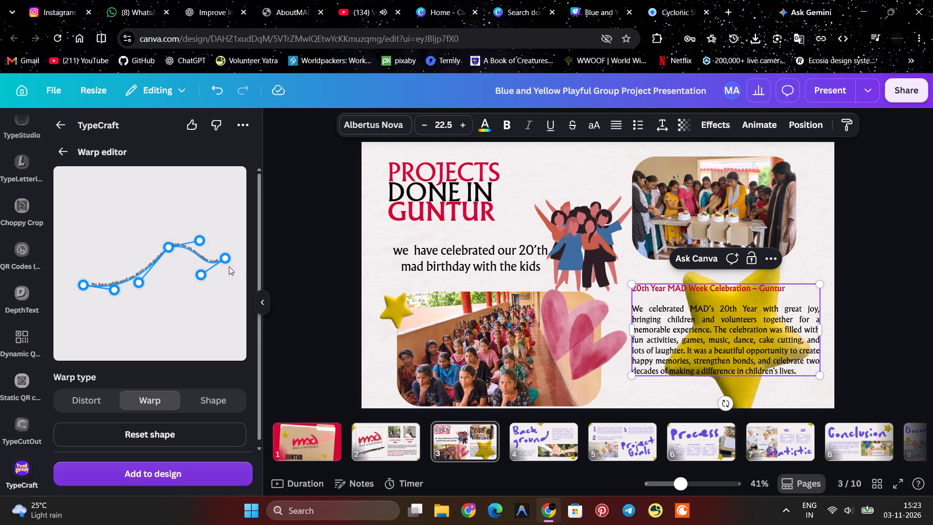
pyautogui.scroll(-2, 172, 332)
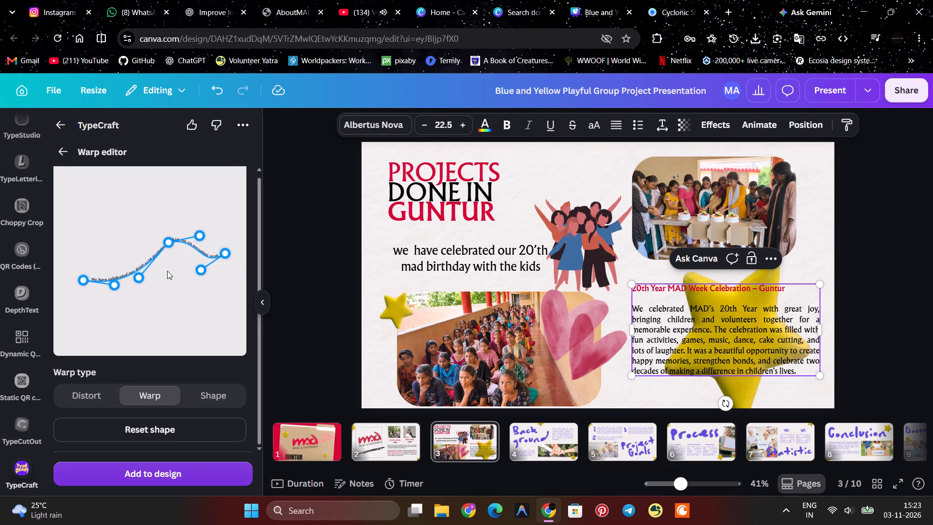
# Add the custom-warped birthday text to slide 3 and place it over the group illustration, between the title and the cake photo.
pyautogui.click(156, 472)
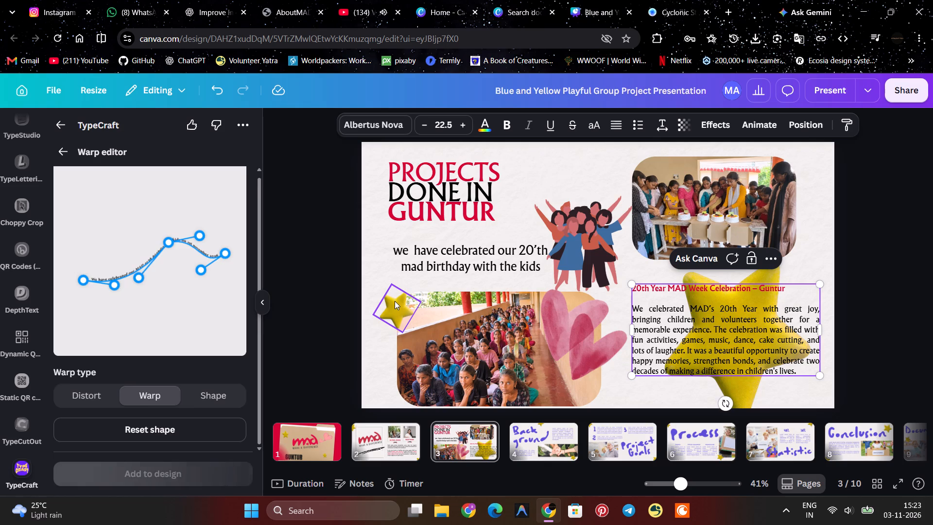
pyautogui.moveTo(570, 291); pyautogui.dragTo(506, 231)
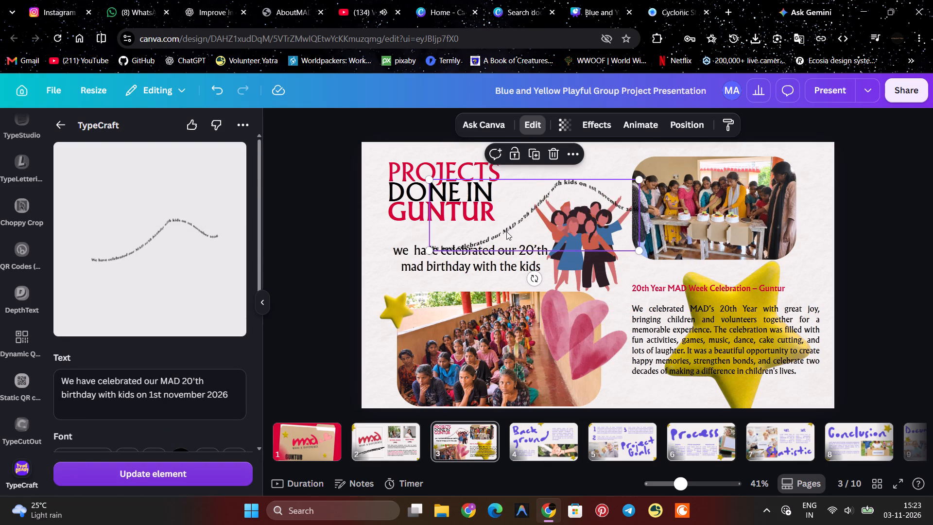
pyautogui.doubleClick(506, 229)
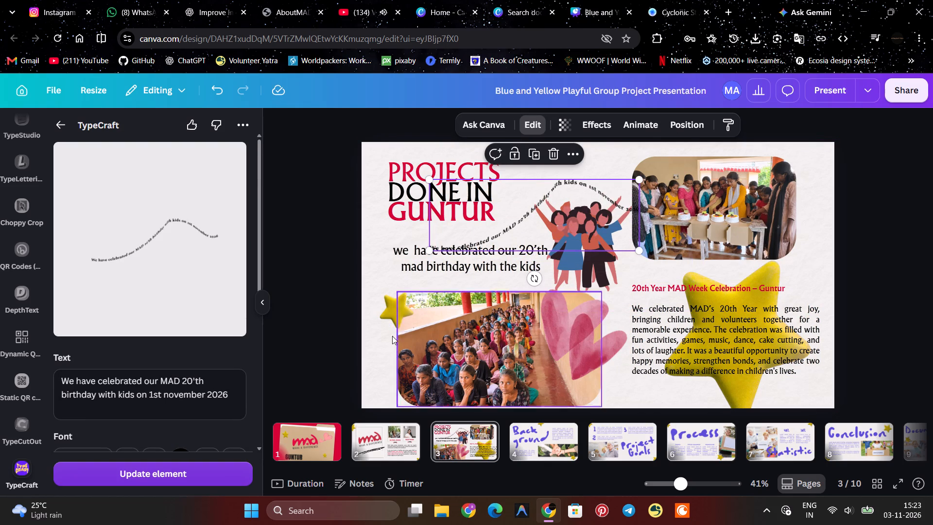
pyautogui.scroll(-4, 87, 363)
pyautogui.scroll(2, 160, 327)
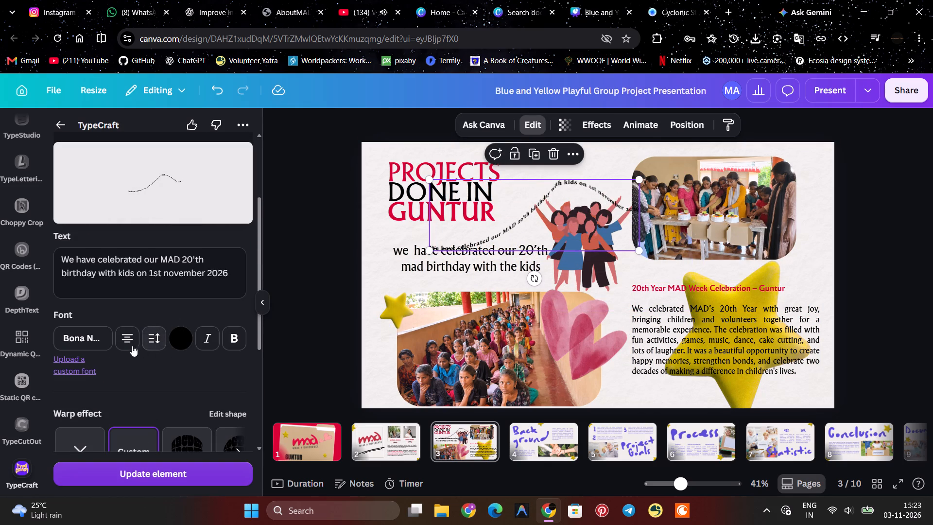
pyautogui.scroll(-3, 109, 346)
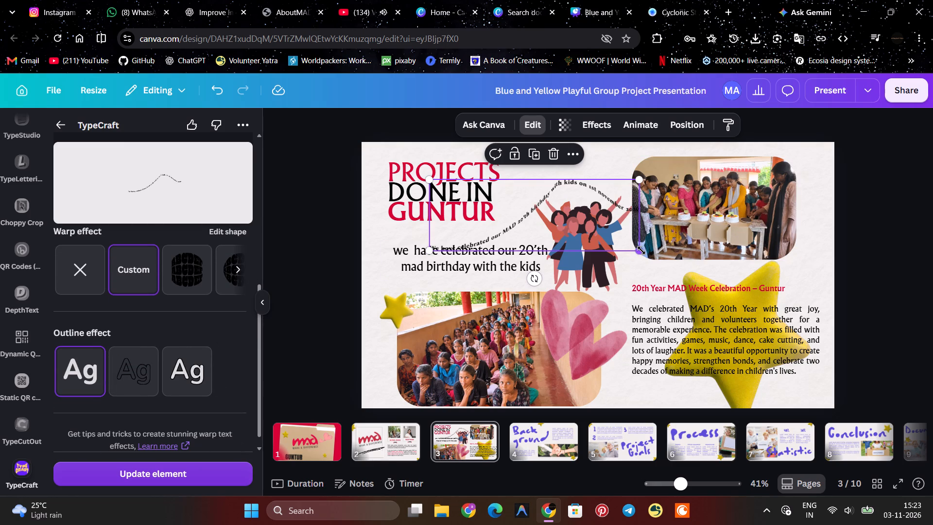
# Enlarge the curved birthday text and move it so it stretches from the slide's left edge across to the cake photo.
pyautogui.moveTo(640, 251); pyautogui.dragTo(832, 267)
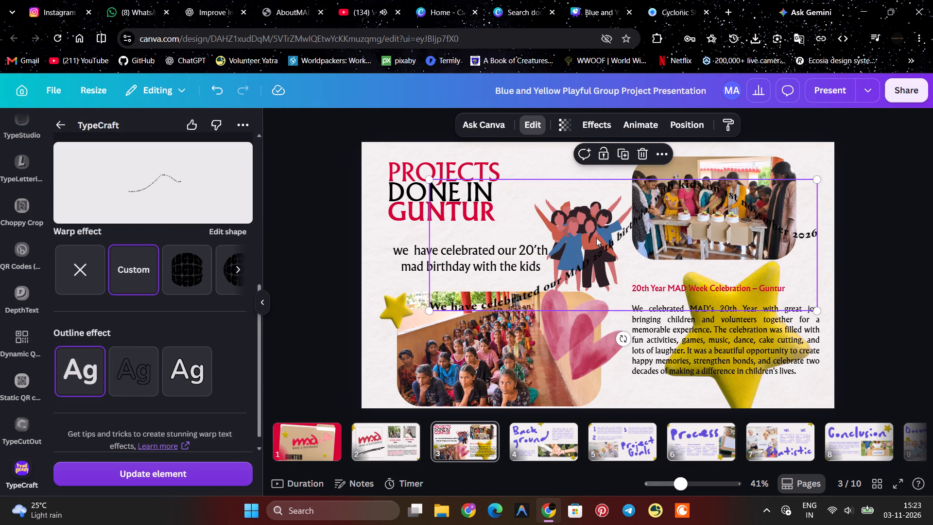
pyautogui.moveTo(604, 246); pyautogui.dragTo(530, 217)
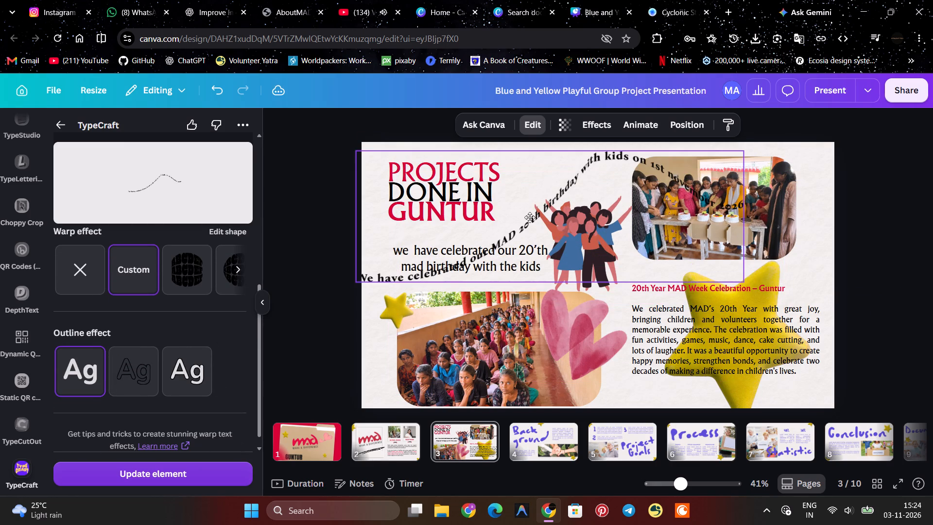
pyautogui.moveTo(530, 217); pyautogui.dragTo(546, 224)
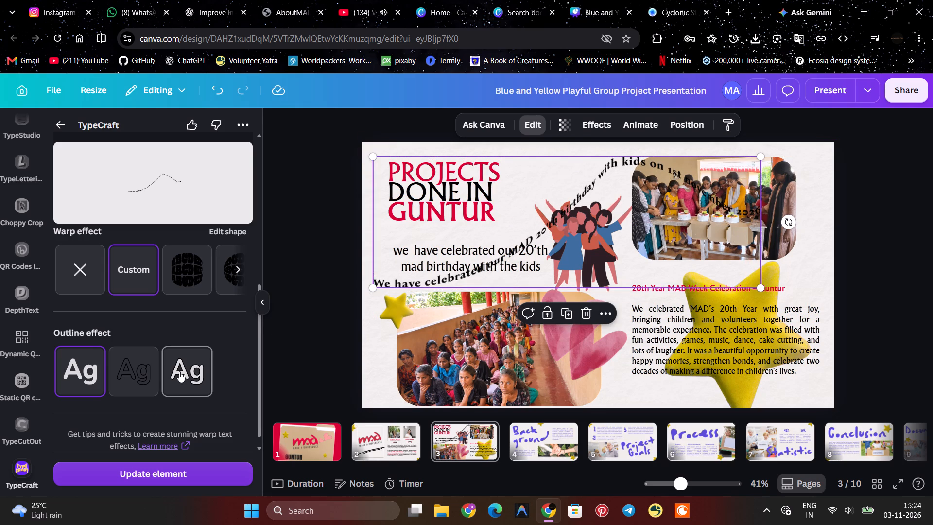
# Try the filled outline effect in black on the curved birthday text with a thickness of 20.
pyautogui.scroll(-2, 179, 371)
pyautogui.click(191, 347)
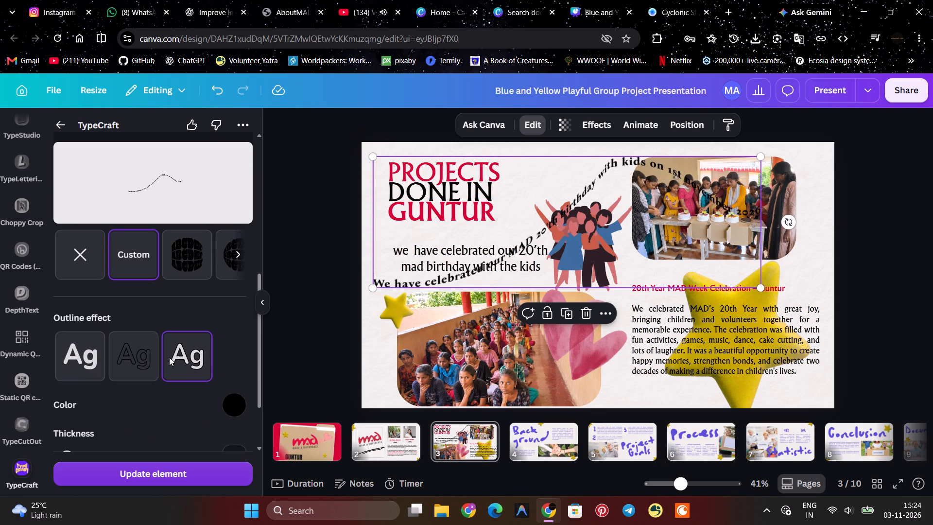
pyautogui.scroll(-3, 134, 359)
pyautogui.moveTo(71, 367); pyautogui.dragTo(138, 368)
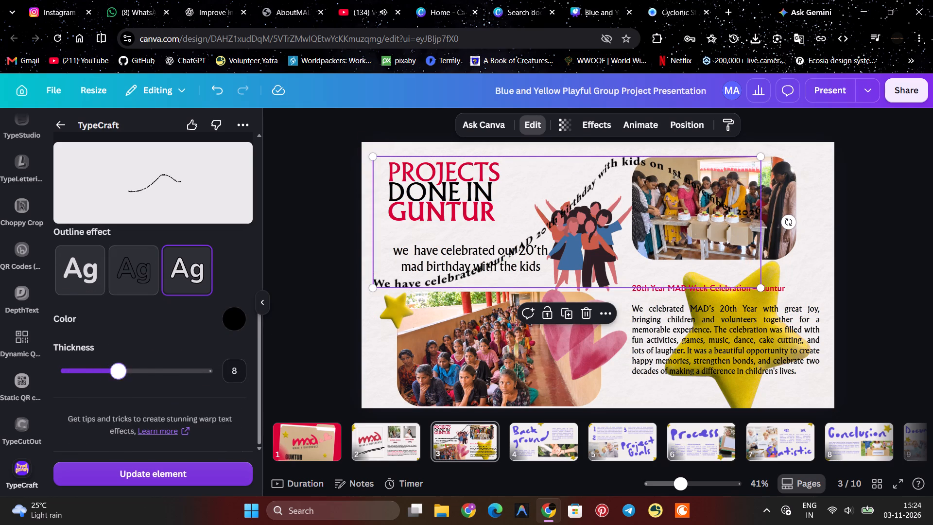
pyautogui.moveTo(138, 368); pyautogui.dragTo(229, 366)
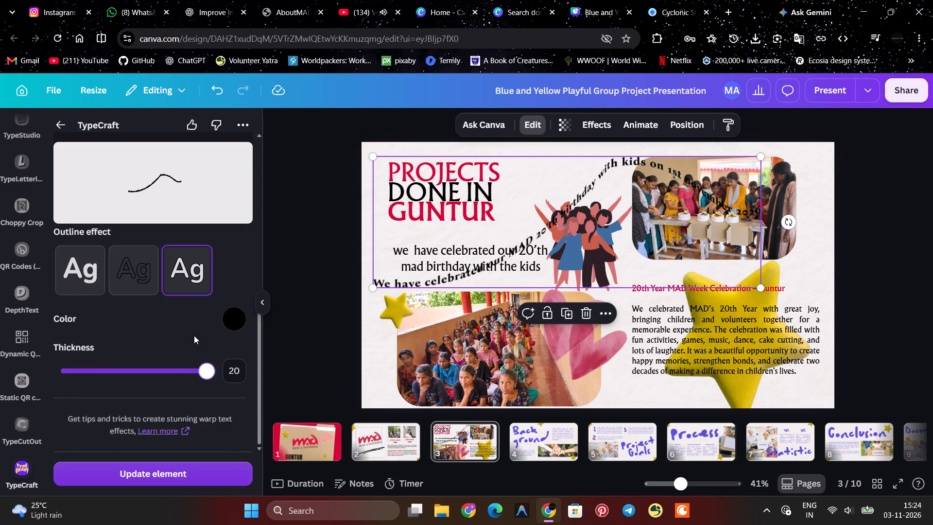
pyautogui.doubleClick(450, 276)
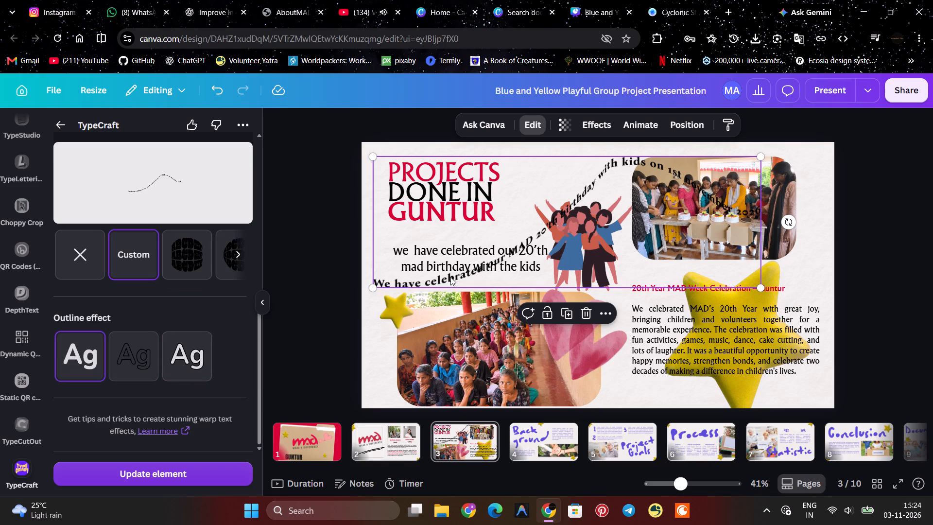
# Shrink the curved birthday text and position it so it arches over the group illustration, just above the plain birthday subheading.
pyautogui.moveTo(572, 201); pyautogui.dragTo(553, 202)
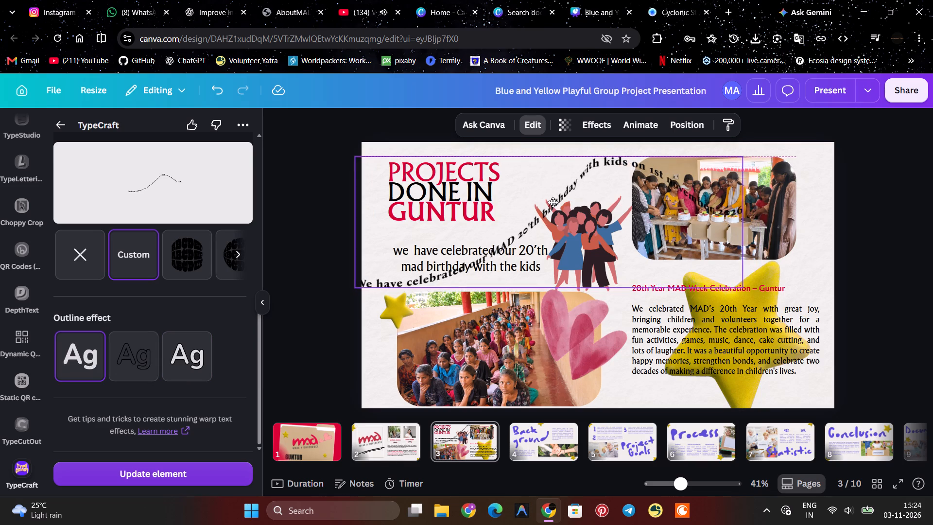
pyautogui.moveTo(553, 202); pyautogui.dragTo(552, 198)
pyautogui.moveTo(740, 282); pyautogui.dragTo(669, 263)
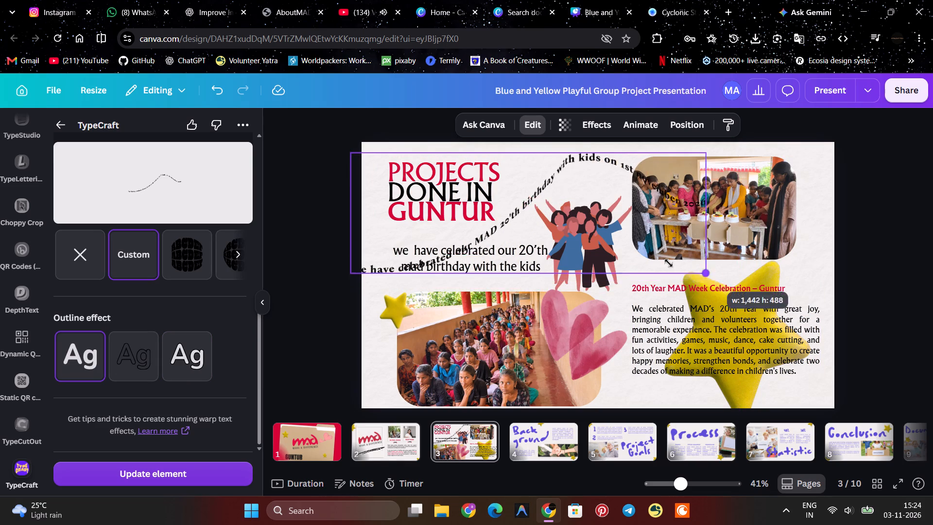
pyautogui.moveTo(669, 263); pyautogui.dragTo(578, 249)
pyautogui.moveTo(455, 194); pyautogui.dragTo(455, 195)
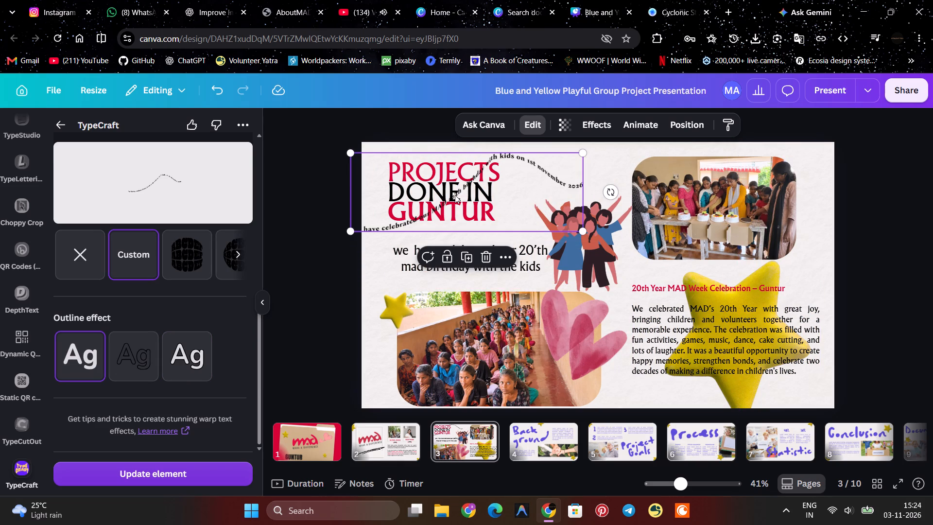
pyautogui.moveTo(455, 195); pyautogui.dragTo(512, 212)
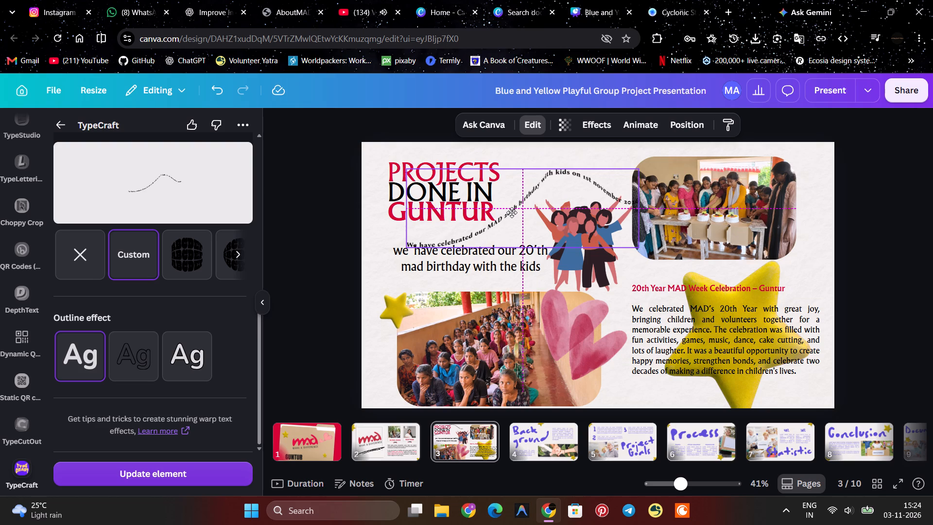
pyautogui.moveTo(512, 212); pyautogui.dragTo(516, 209)
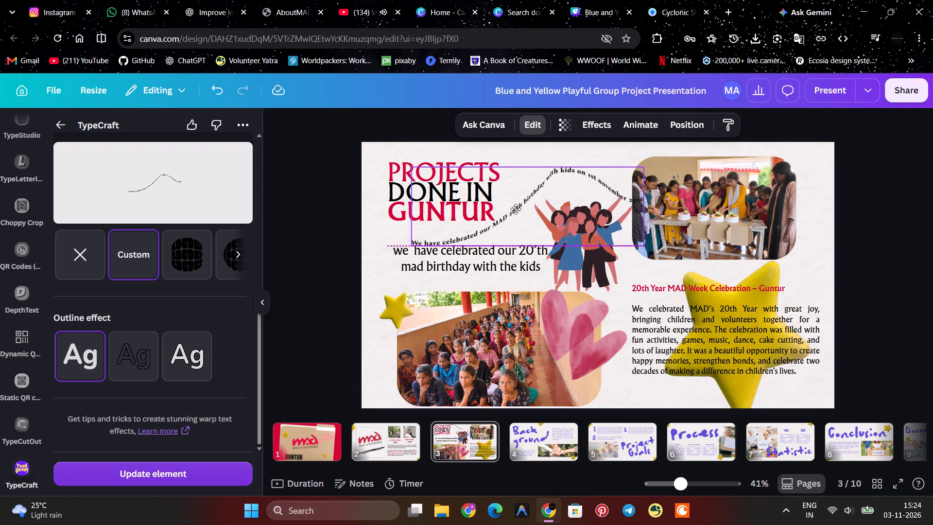
pyautogui.moveTo(516, 209); pyautogui.dragTo(514, 207)
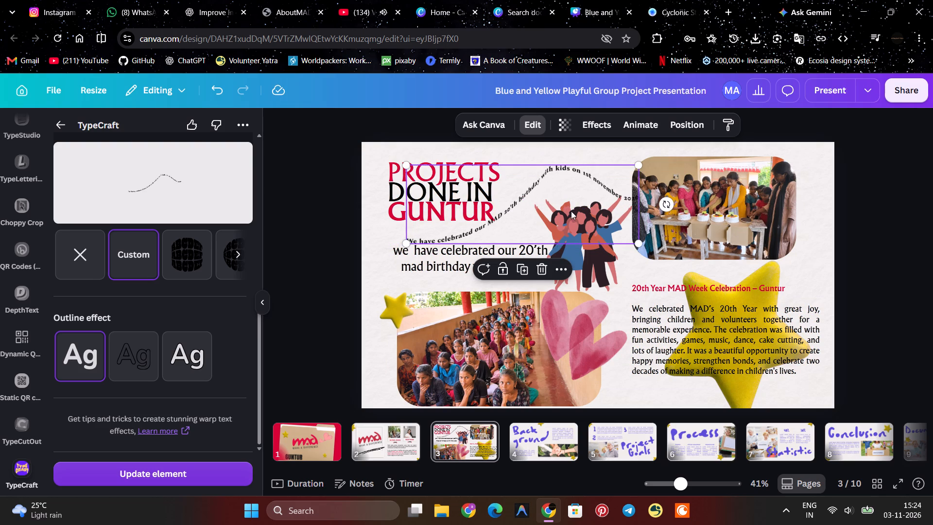
# Review the curved birthday text's preview and its text, font, warp and outline settings in TypeCraft.
pyautogui.scroll(10, 138, 286)
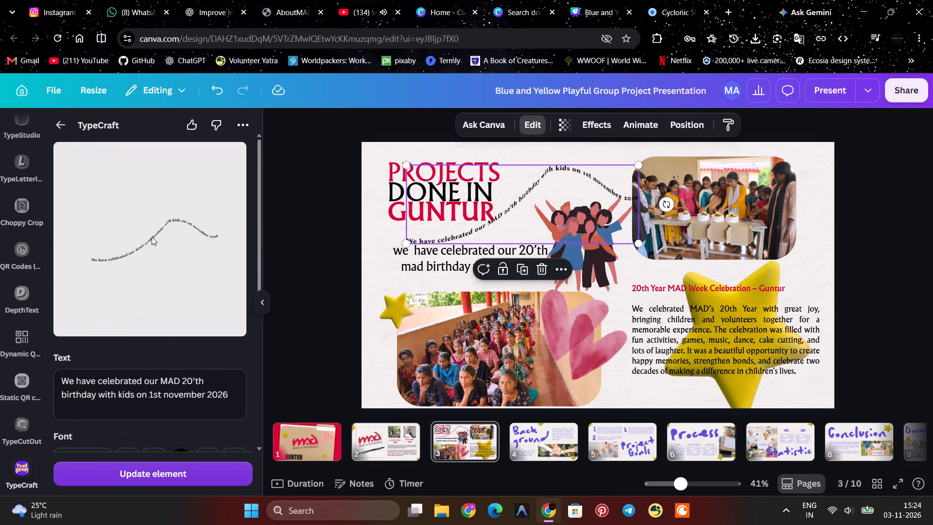
pyautogui.click(152, 237)
pyautogui.scroll(-3, 154, 319)
pyautogui.scroll(3, 181, 305)
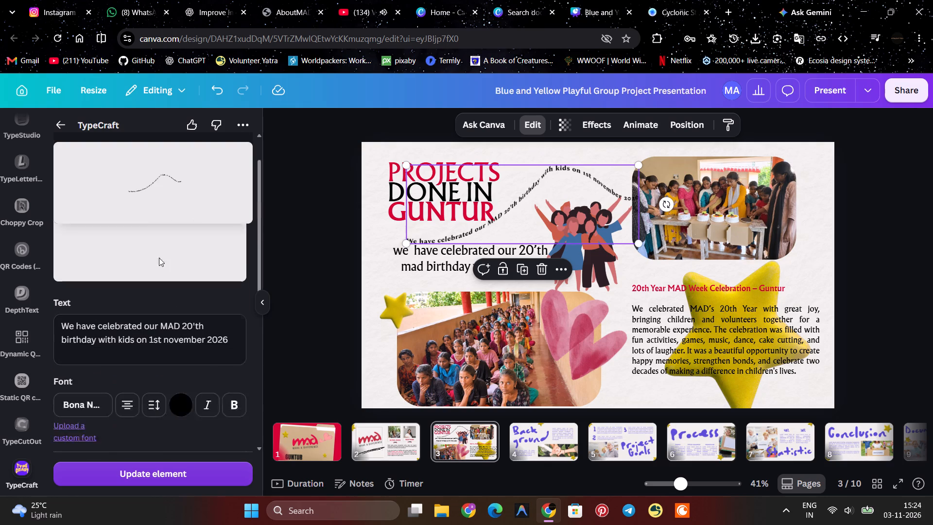
pyautogui.doubleClick(157, 236)
pyautogui.scroll(-2, 162, 286)
pyautogui.scroll(-2, 215, 337)
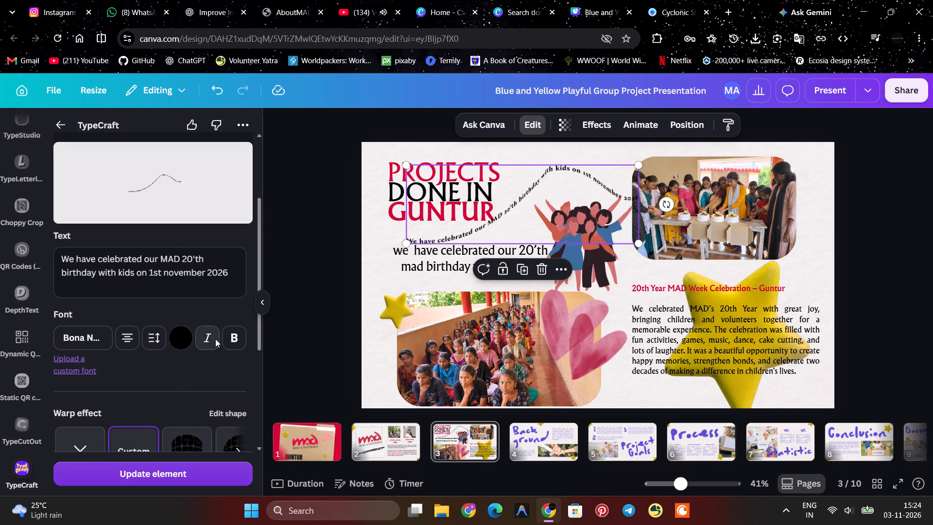
pyautogui.scroll(-3, 205, 313)
pyautogui.scroll(-3, 170, 376)
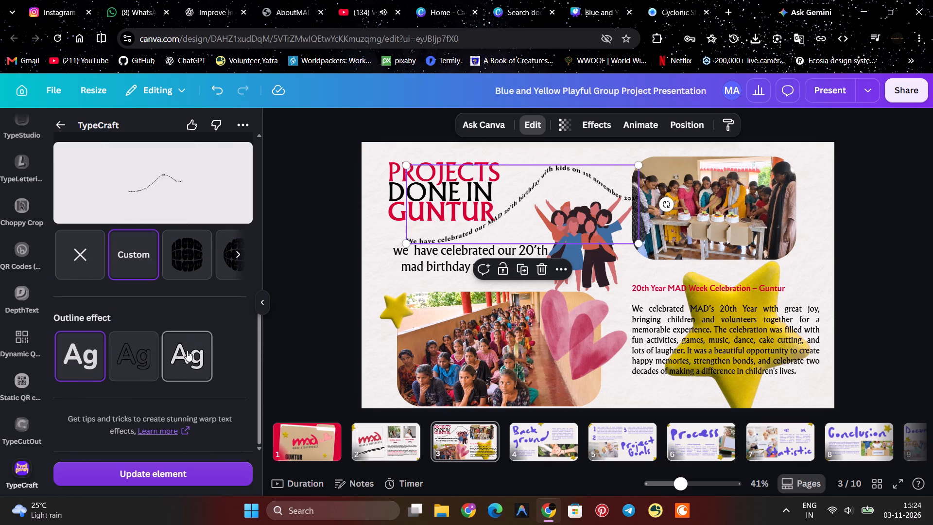
# Apply the filled outline effect in black to the curved birthday text and increase the outline thickness.
pyautogui.click(195, 337)
pyautogui.scroll(-2, 194, 341)
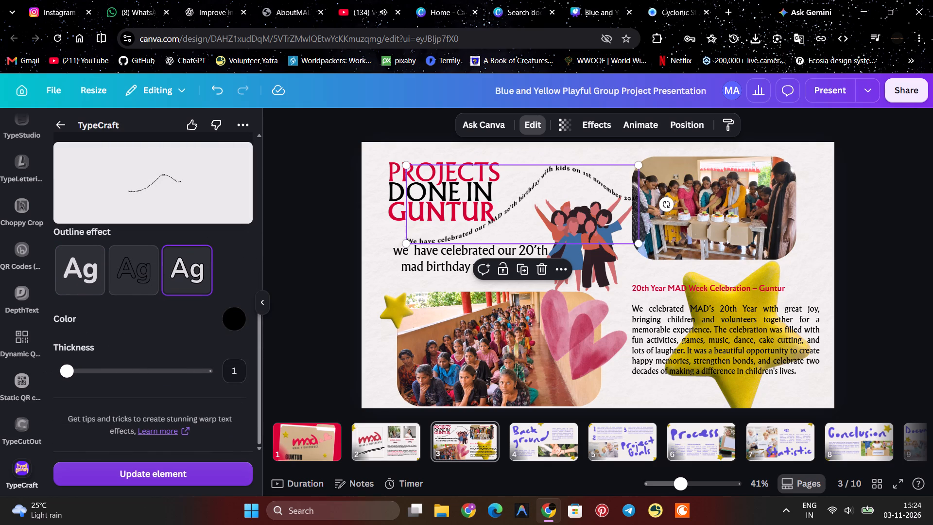
pyautogui.moveTo(70, 372); pyautogui.dragTo(132, 374)
pyautogui.scroll(10, 147, 310)
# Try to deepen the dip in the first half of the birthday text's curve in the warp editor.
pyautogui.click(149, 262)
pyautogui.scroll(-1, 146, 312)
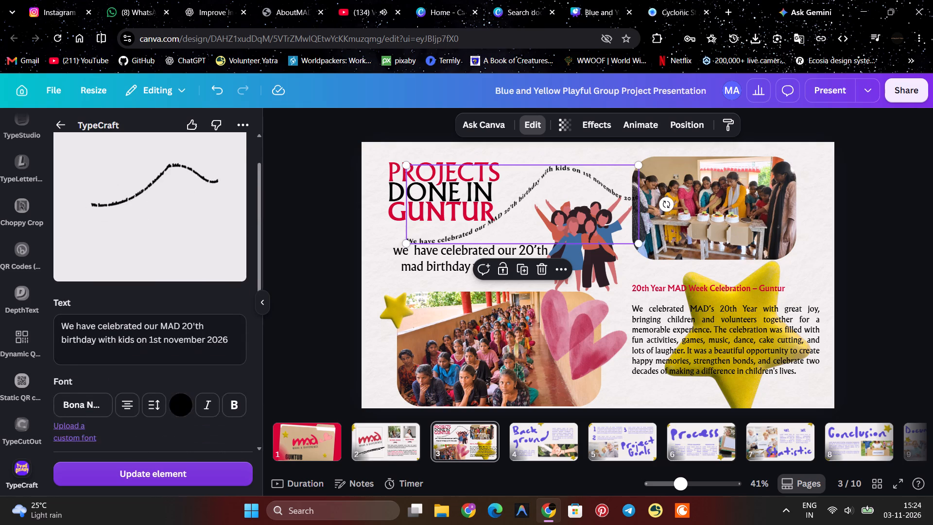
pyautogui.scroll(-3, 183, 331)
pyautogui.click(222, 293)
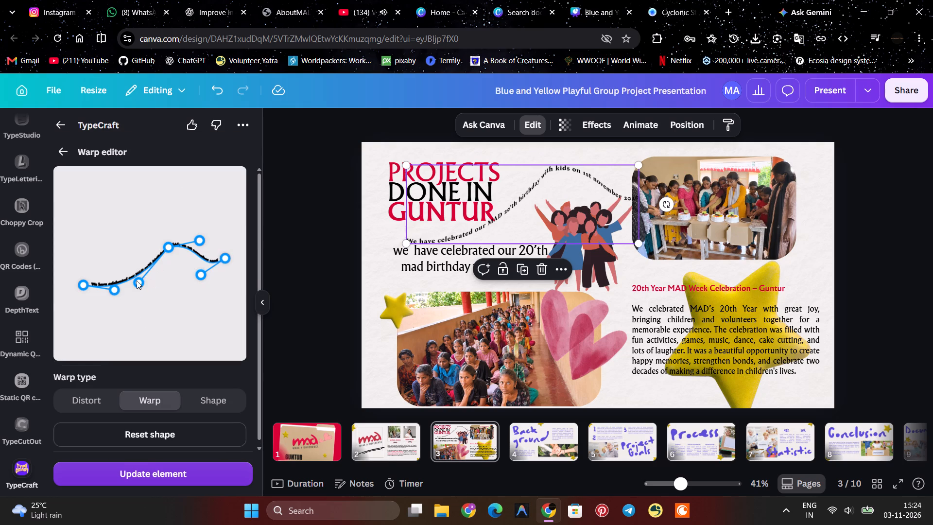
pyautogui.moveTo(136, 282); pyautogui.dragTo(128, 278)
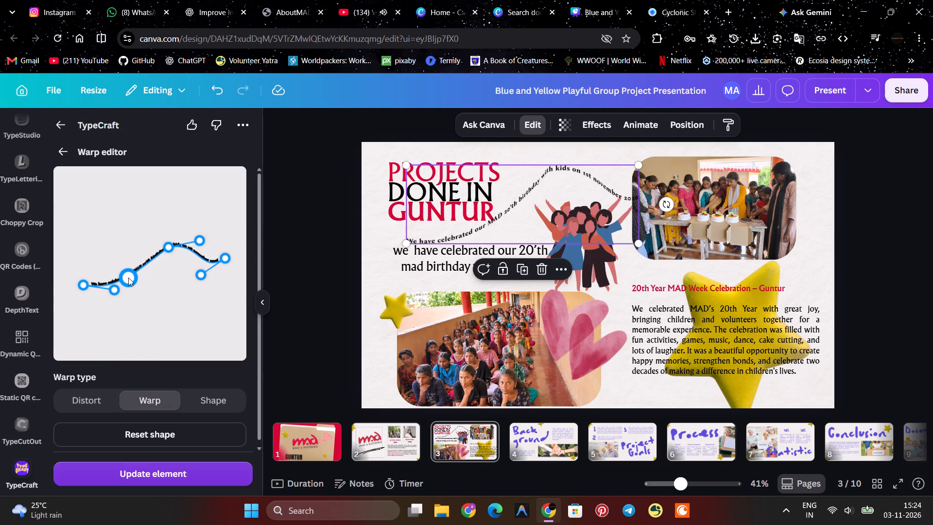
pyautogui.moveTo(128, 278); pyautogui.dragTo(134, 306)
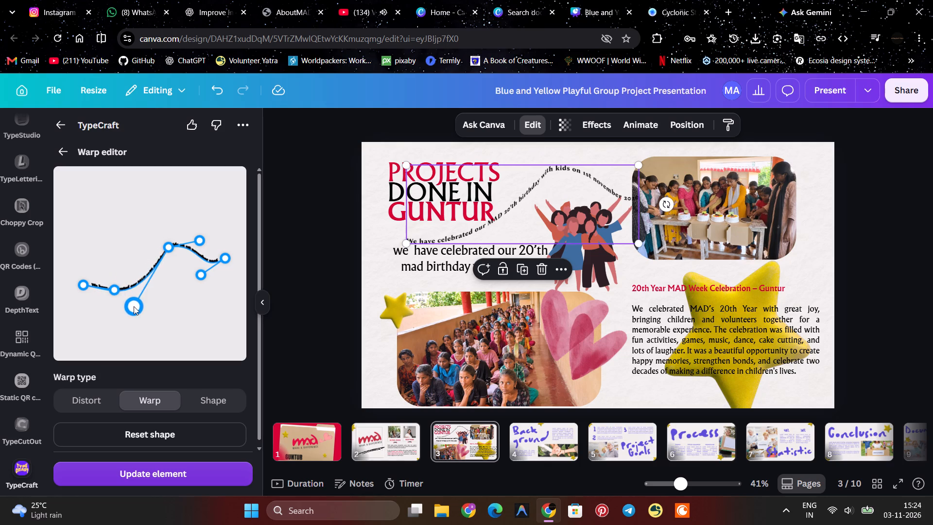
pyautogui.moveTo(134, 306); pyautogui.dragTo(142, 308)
# Reset the birthday text's warp shape and raise its midpoint and far end so the line climbs.
pyautogui.scroll(-4, 142, 311)
pyautogui.scroll(-3, 153, 352)
pyautogui.scroll(-2, 137, 419)
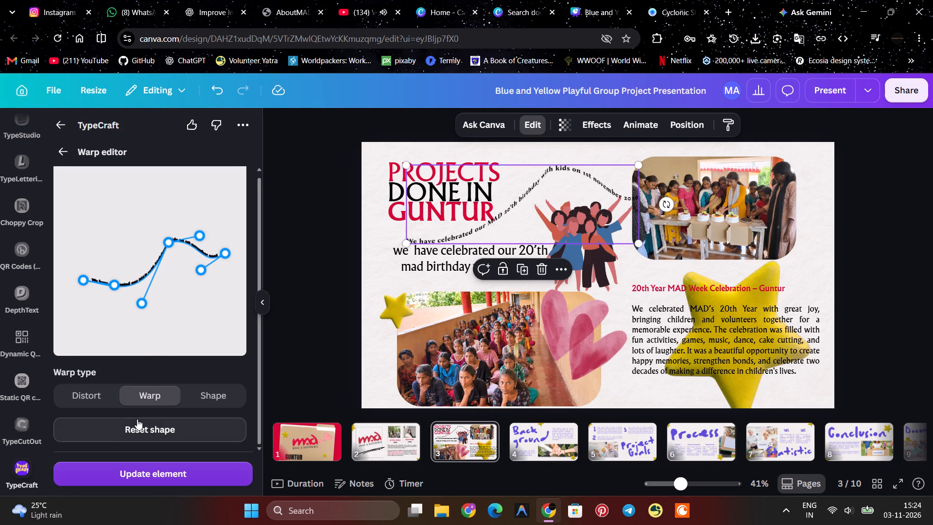
pyautogui.scroll(-2, 137, 419)
pyautogui.click(138, 422)
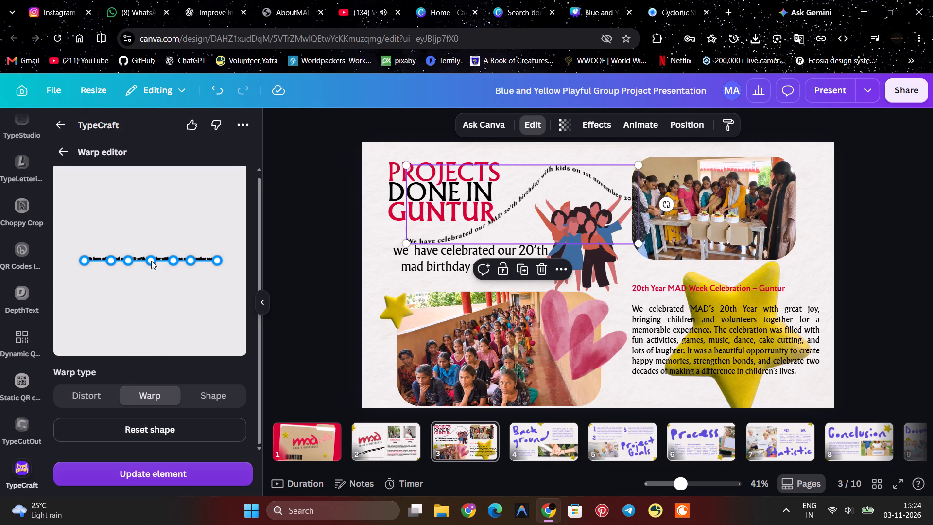
pyautogui.moveTo(148, 259); pyautogui.dragTo(168, 245)
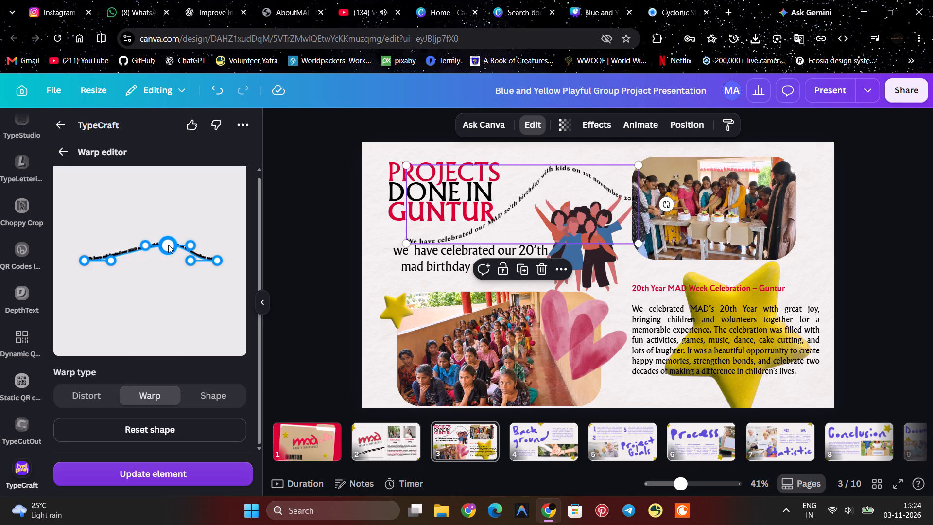
pyautogui.moveTo(168, 245); pyautogui.dragTo(170, 233)
pyautogui.moveTo(210, 259); pyautogui.dragTo(216, 223)
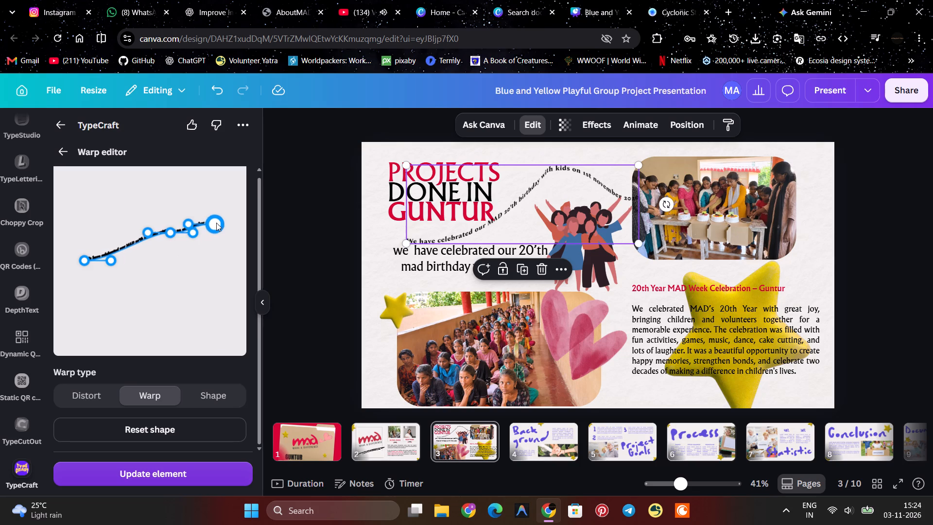
pyautogui.moveTo(216, 223); pyautogui.dragTo(223, 219)
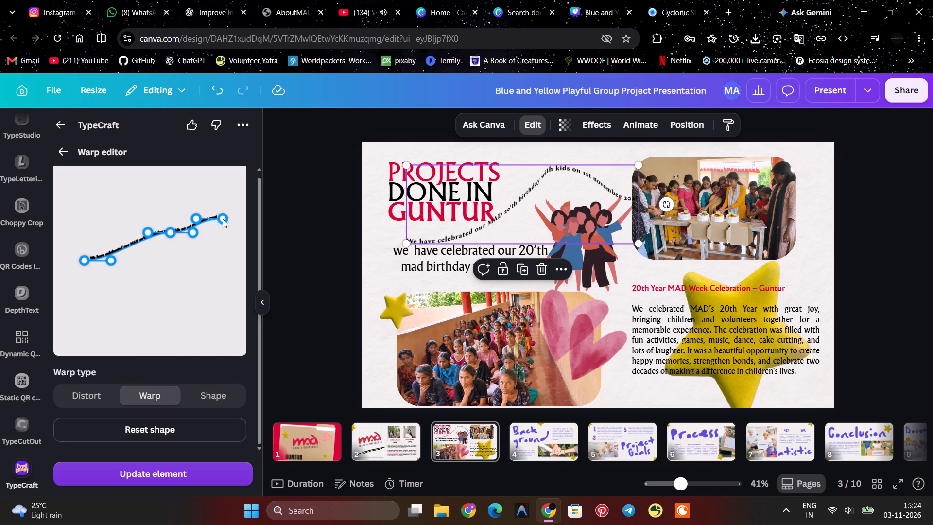
# Pull the curve's end handle downward and lower the midpoint so the text sweeps up towards its end.
pyautogui.moveTo(196, 220); pyautogui.dragTo(206, 235)
pyautogui.moveTo(207, 235); pyautogui.dragTo(208, 236)
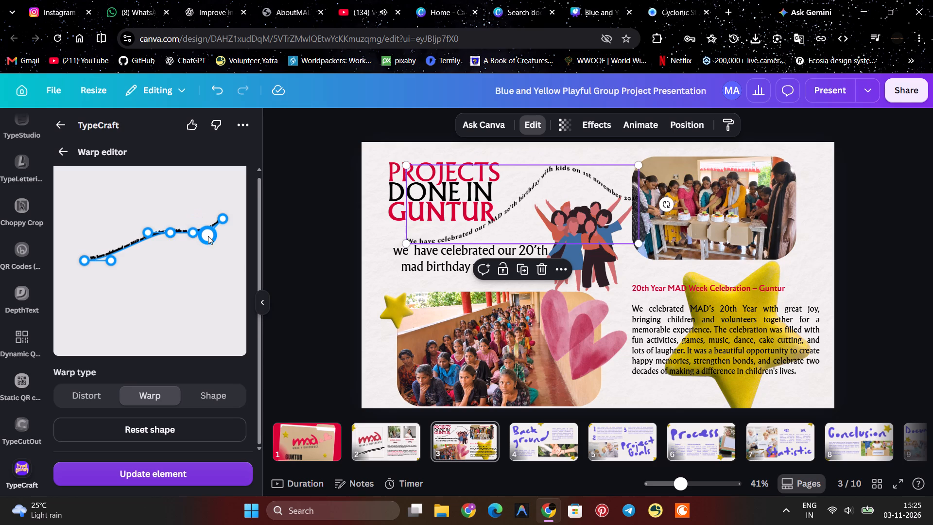
pyautogui.moveTo(208, 236); pyautogui.dragTo(213, 242)
pyautogui.moveTo(169, 232); pyautogui.dragTo(171, 242)
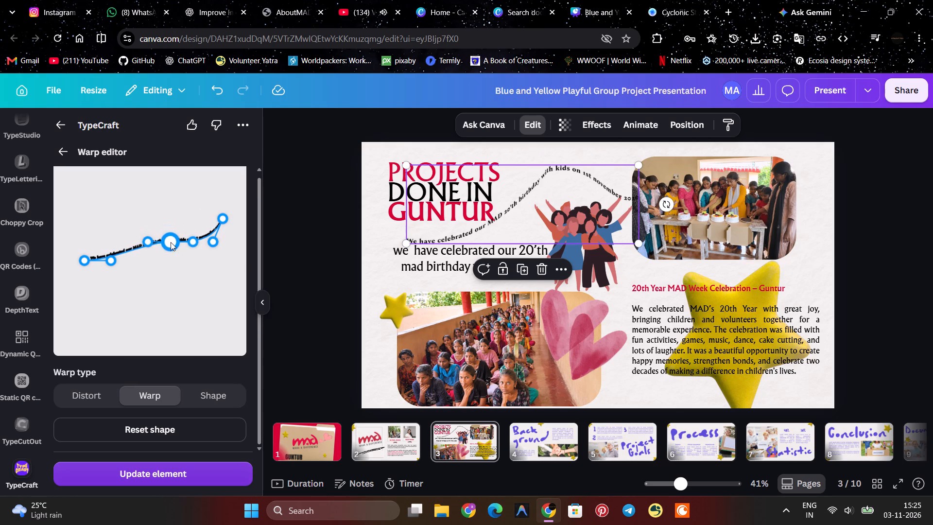
pyautogui.moveTo(171, 242); pyautogui.dragTo(171, 243)
pyautogui.moveTo(143, 239); pyautogui.dragTo(143, 245)
pyautogui.moveTo(192, 242); pyautogui.dragTo(193, 242)
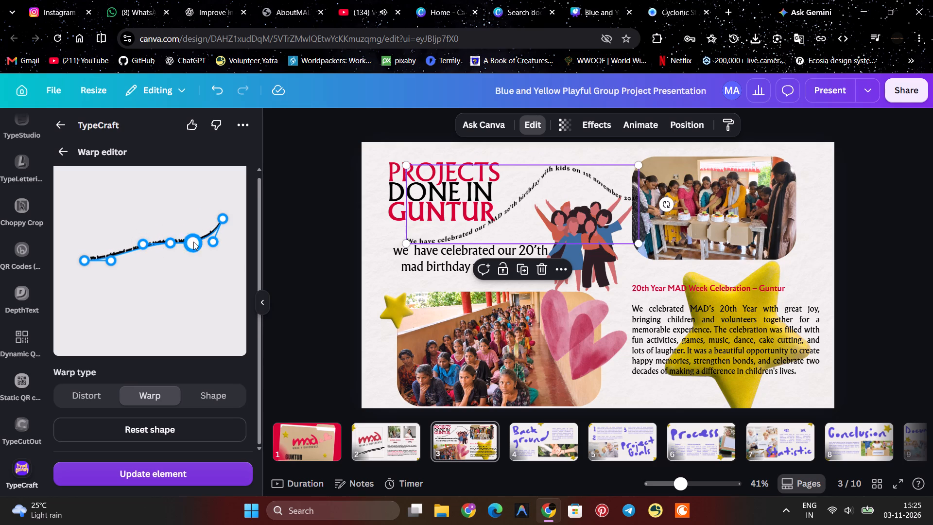
# Reshape the middle of the curve into a steep S-bend with a crest after it, and update the slide's text element.
pyautogui.moveTo(193, 242); pyautogui.dragTo(184, 212)
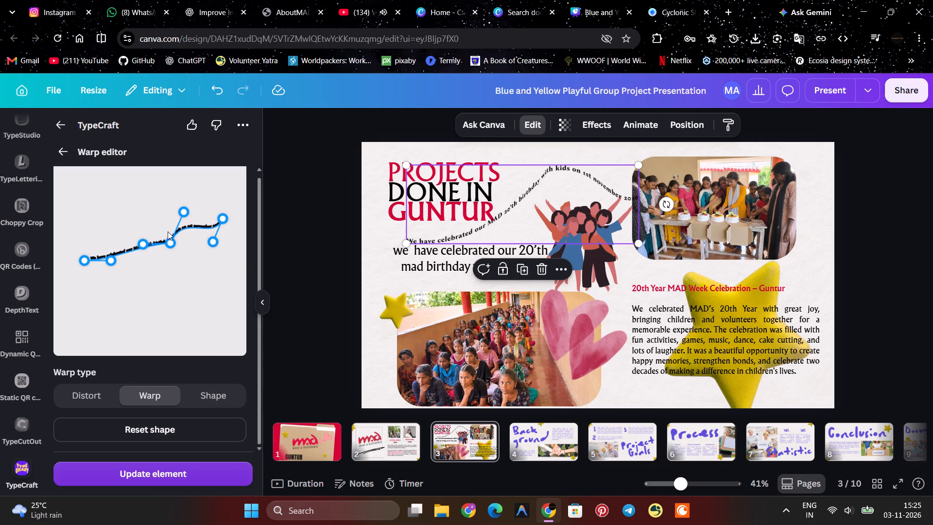
pyautogui.moveTo(172, 240); pyautogui.dragTo(162, 227)
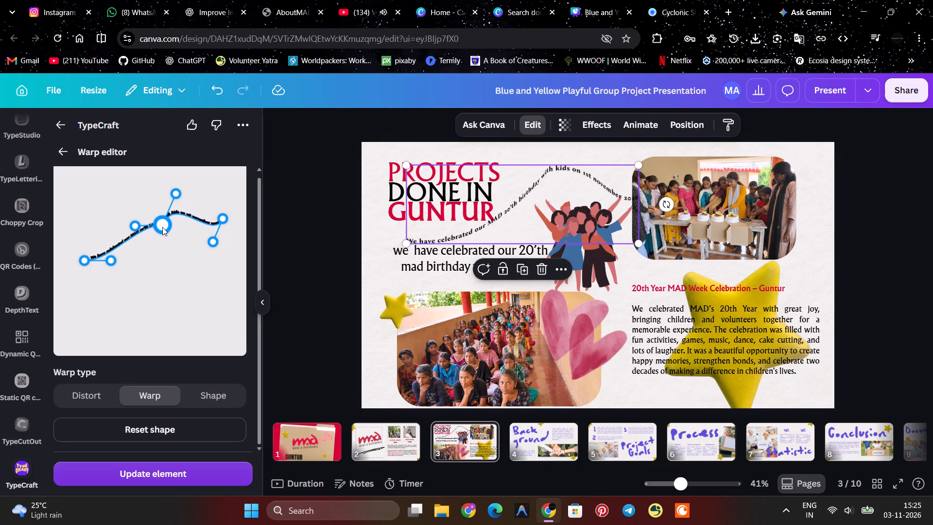
pyautogui.moveTo(162, 227); pyautogui.dragTo(164, 232)
pyautogui.moveTo(135, 230); pyautogui.dragTo(148, 248)
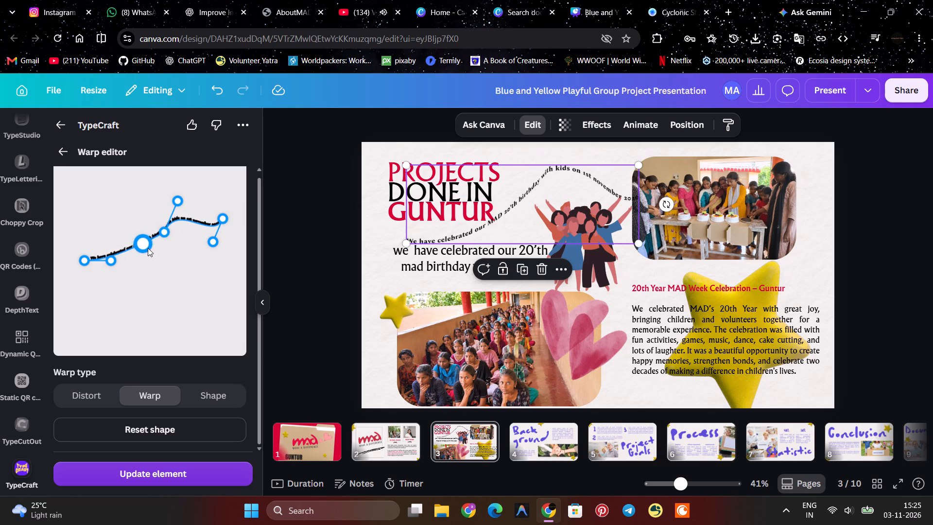
pyautogui.moveTo(148, 248); pyautogui.dragTo(169, 263)
pyautogui.scroll(-3, 178, 432)
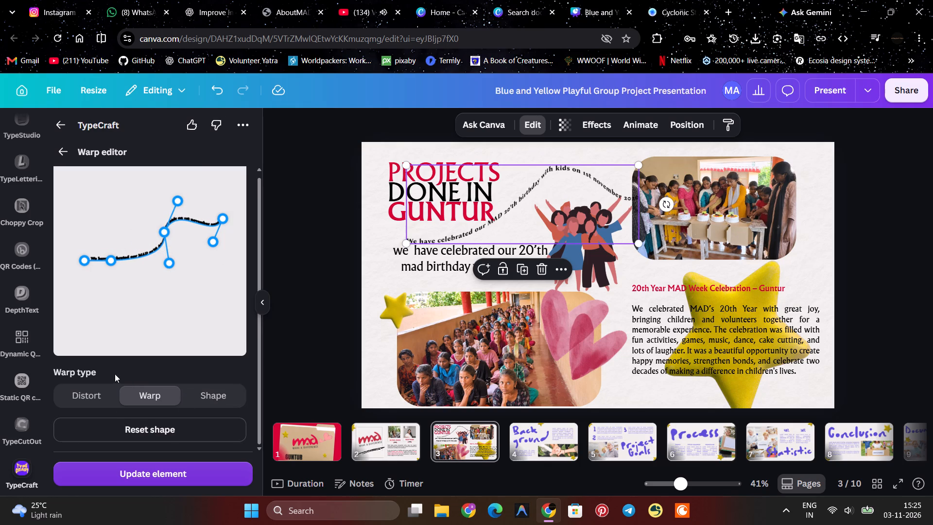
pyautogui.scroll(-3, 152, 396)
pyautogui.scroll(-3, 196, 394)
pyautogui.click(156, 476)
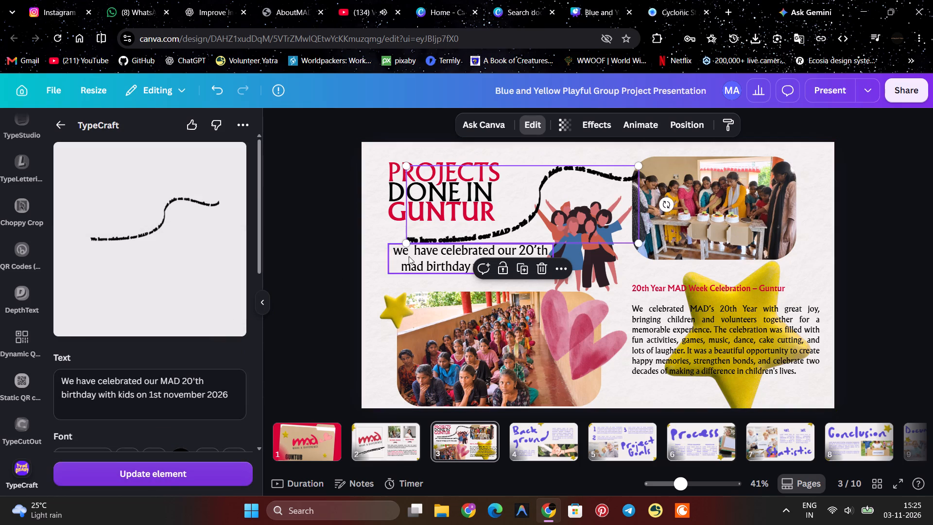
# Enlarge the curved birthday text and position it from the title's left edge onto the cake photo, just above the plain subheading.
pyautogui.moveTo(406, 241); pyautogui.dragTo(385, 251)
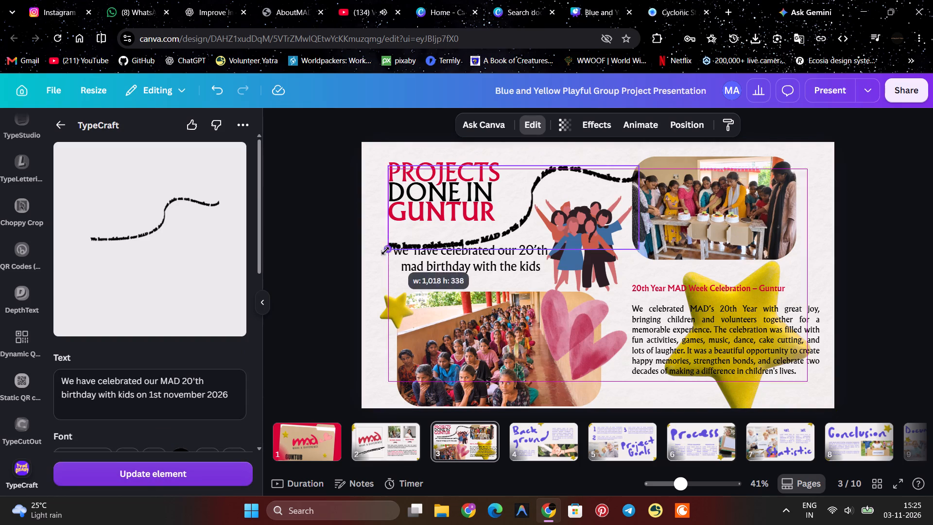
pyautogui.moveTo(385, 251); pyautogui.dragTo(360, 263)
pyautogui.moveTo(491, 237); pyautogui.dragTo(524, 237)
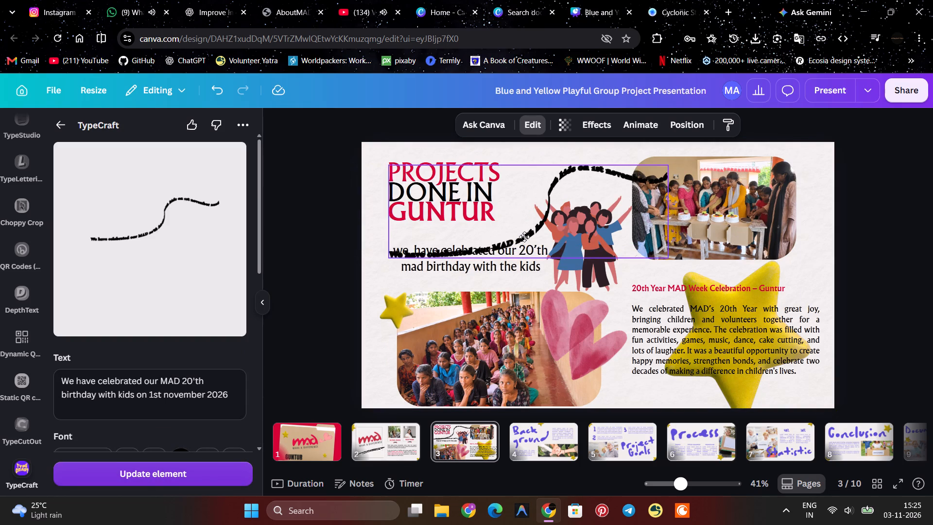
pyautogui.moveTo(524, 237); pyautogui.dragTo(518, 227)
pyautogui.click(518, 227)
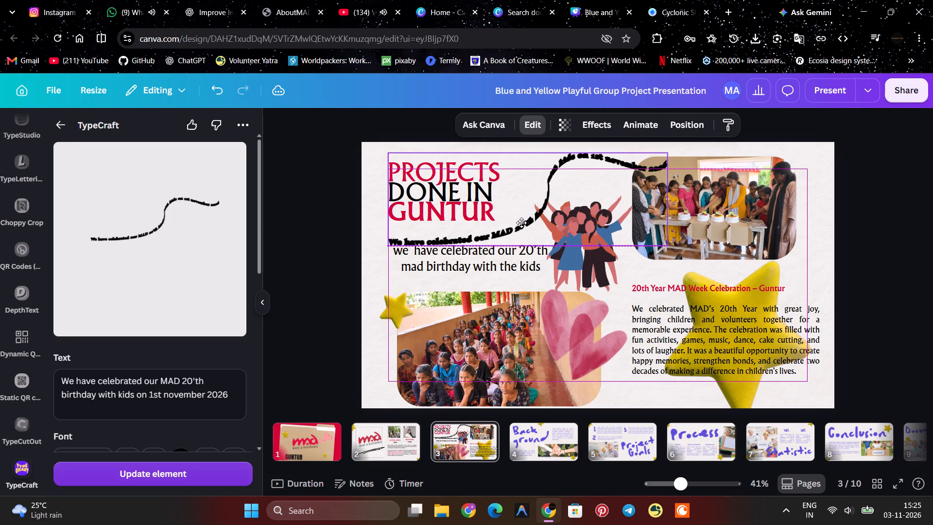
# Reduce the outline thickness of the curved birthday text to 6.
pyautogui.scroll(-5, 177, 368)
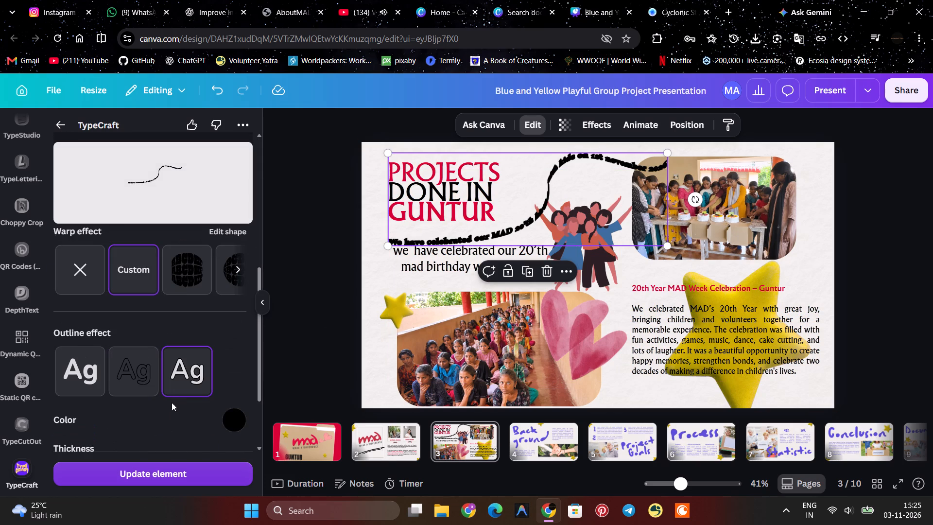
pyautogui.scroll(-3, 184, 361)
pyautogui.moveTo(139, 376); pyautogui.dragTo(111, 376)
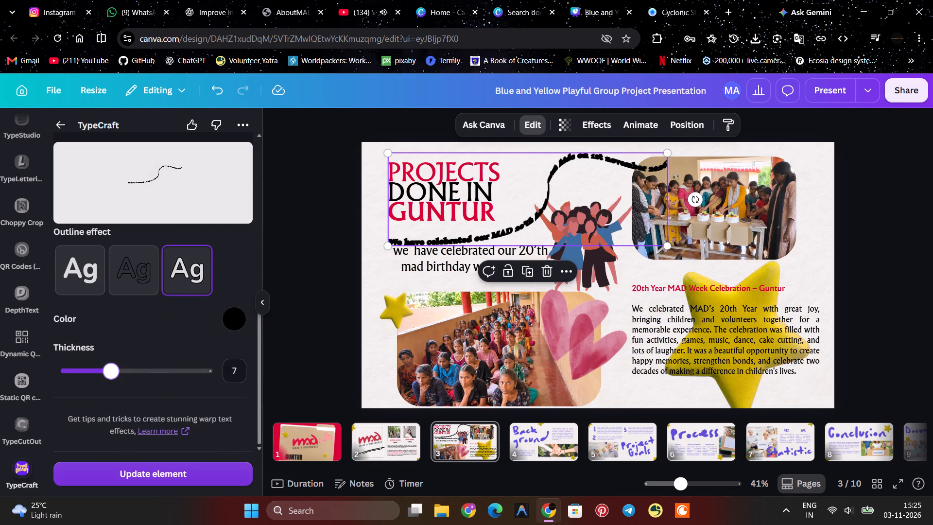
pyautogui.moveTo(111, 376); pyautogui.dragTo(111, 376)
pyautogui.moveTo(116, 377); pyautogui.dragTo(101, 380)
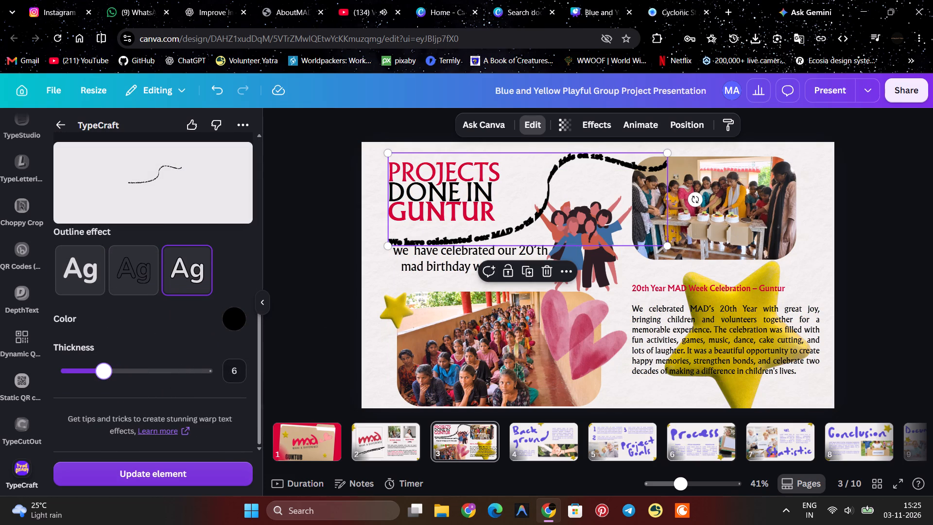
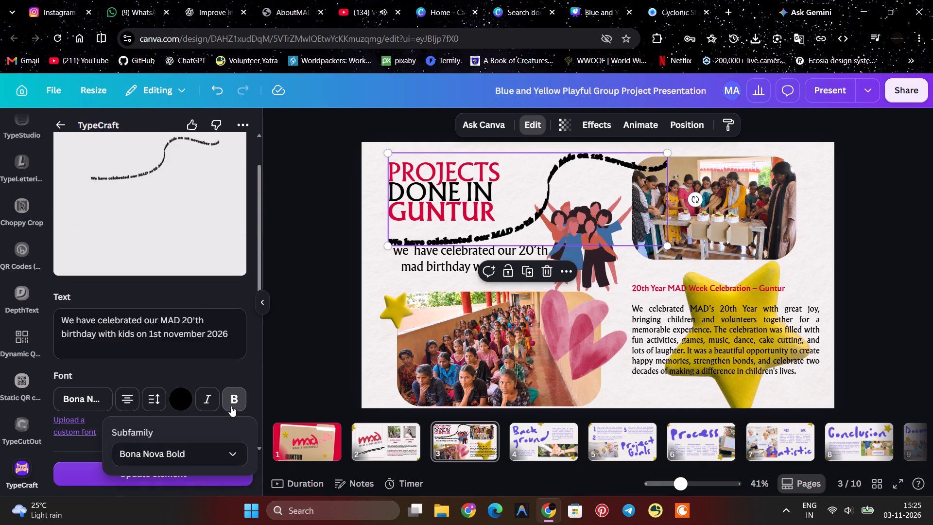
# Change the curved birthday text's font subfamily to Bona Nova Regular and update the slide's text element.
pyautogui.click(199, 453)
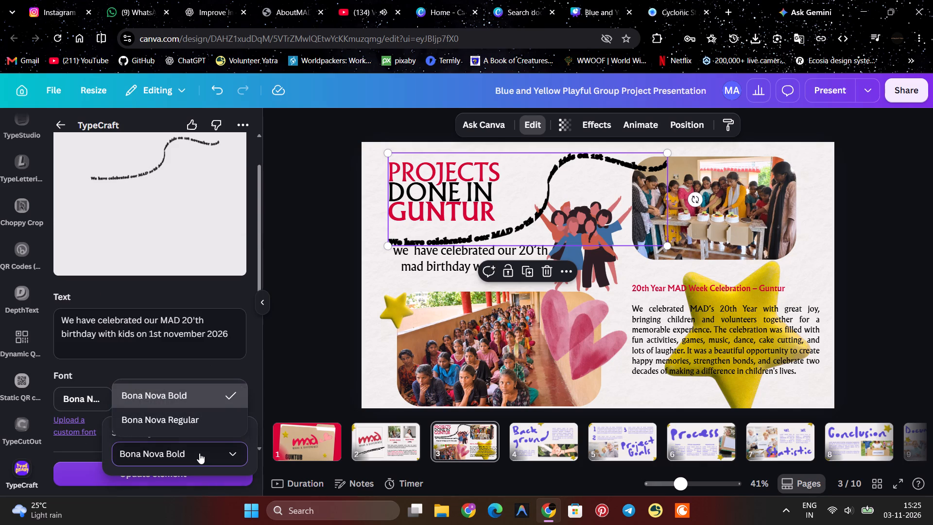
pyautogui.click(199, 399)
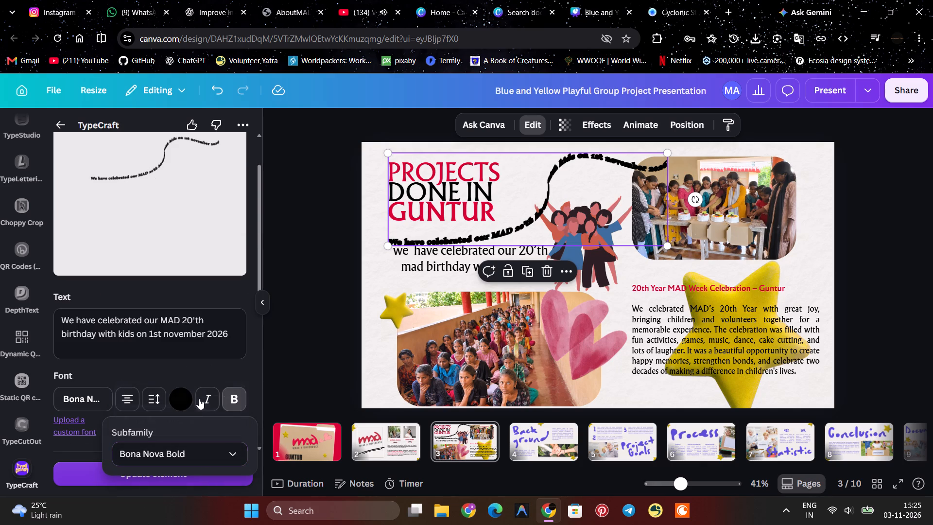
pyautogui.click(227, 395)
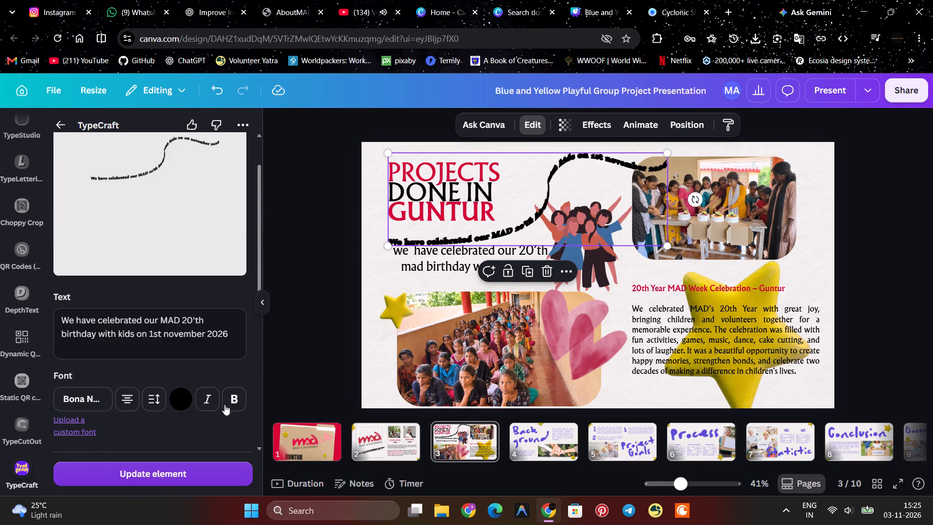
pyautogui.click(239, 394)
pyautogui.click(207, 453)
pyautogui.click(182, 424)
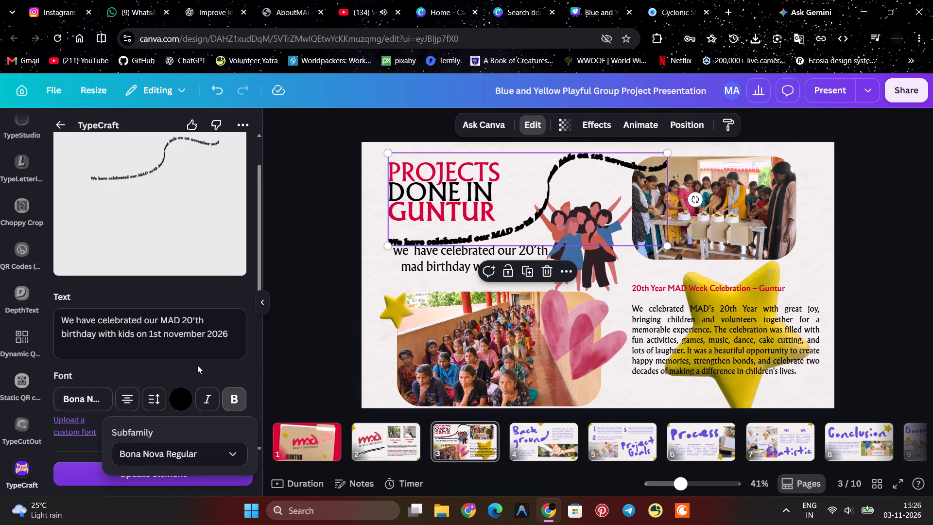
pyautogui.scroll(-3, 203, 419)
pyautogui.click(135, 379)
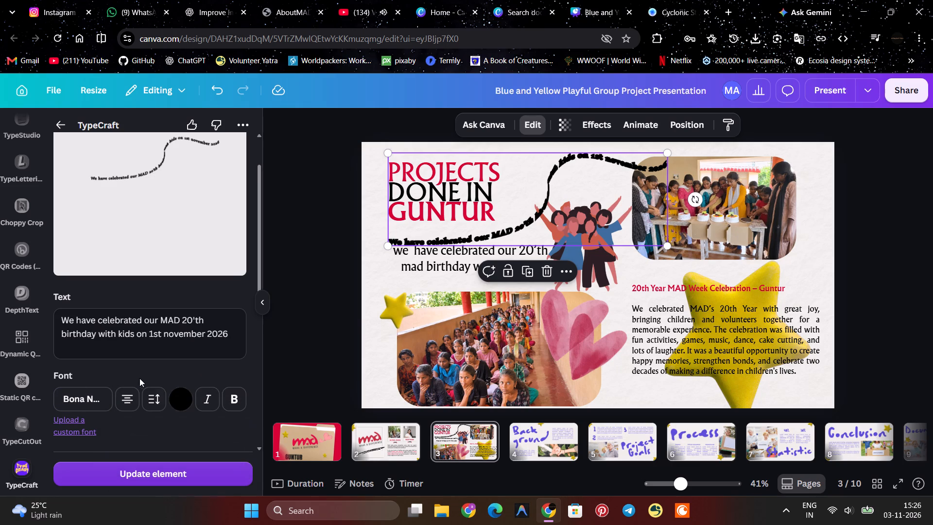
pyautogui.click(144, 467)
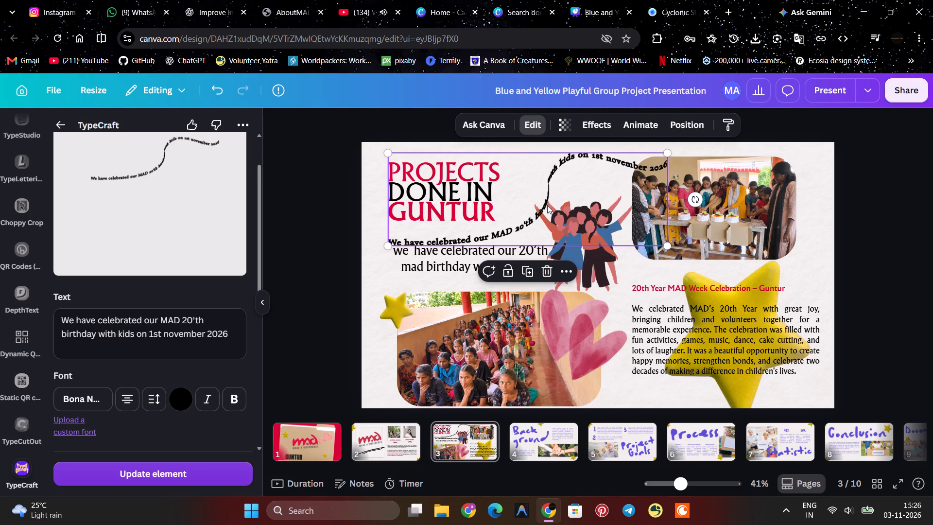
# Reshape the custom warp curve so its midpoint forms a raised peak followed by a dip, with the end point extended outward and up.
pyautogui.scroll(4, 218, 341)
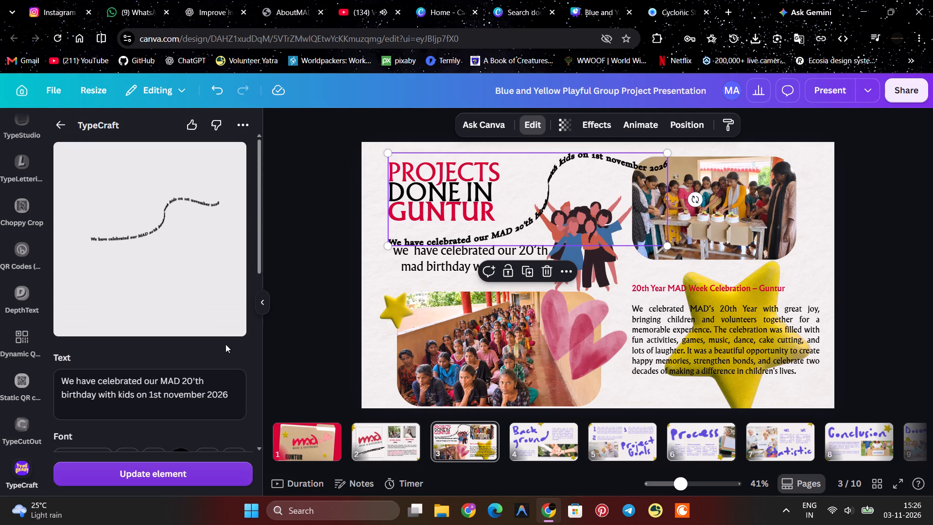
pyautogui.scroll(-4, 225, 347)
pyautogui.click(224, 291)
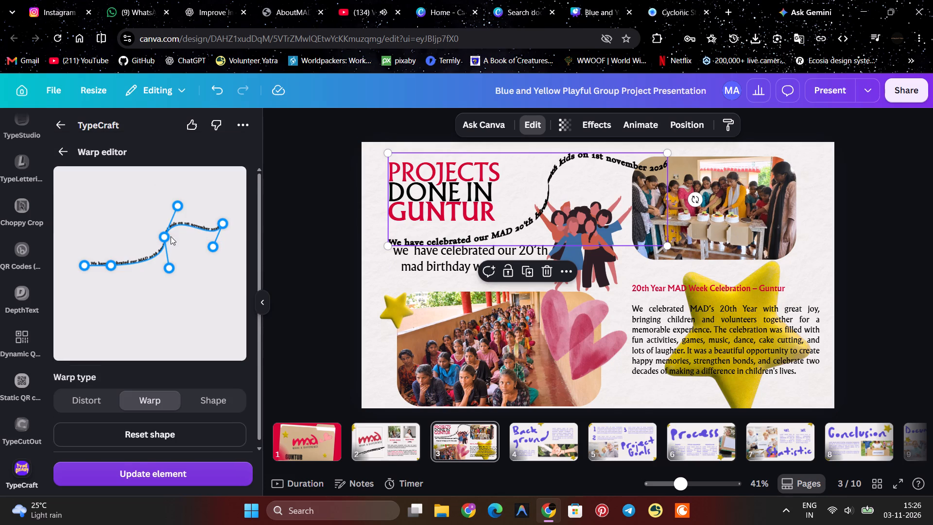
pyautogui.moveTo(164, 236); pyautogui.dragTo(174, 251)
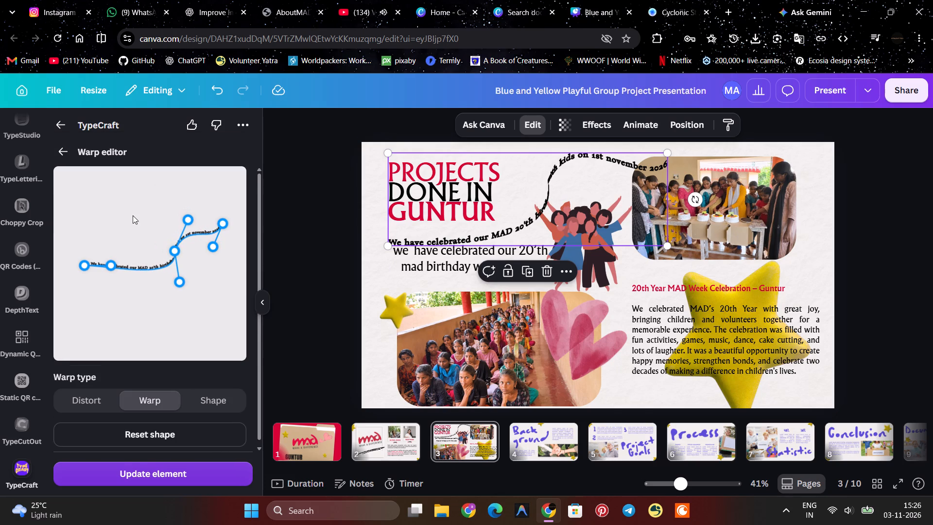
pyautogui.click(133, 215)
pyautogui.moveTo(183, 220); pyautogui.dragTo(156, 224)
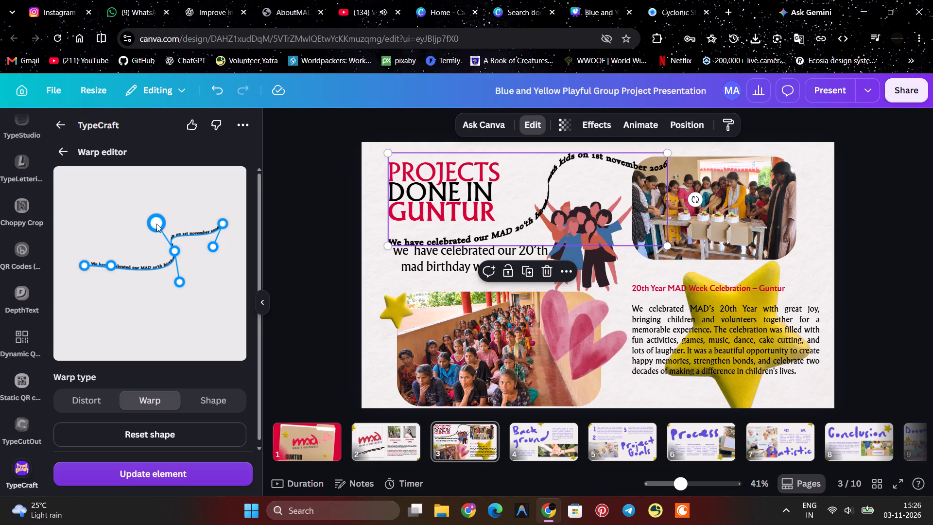
pyautogui.moveTo(156, 224); pyautogui.dragTo(217, 268)
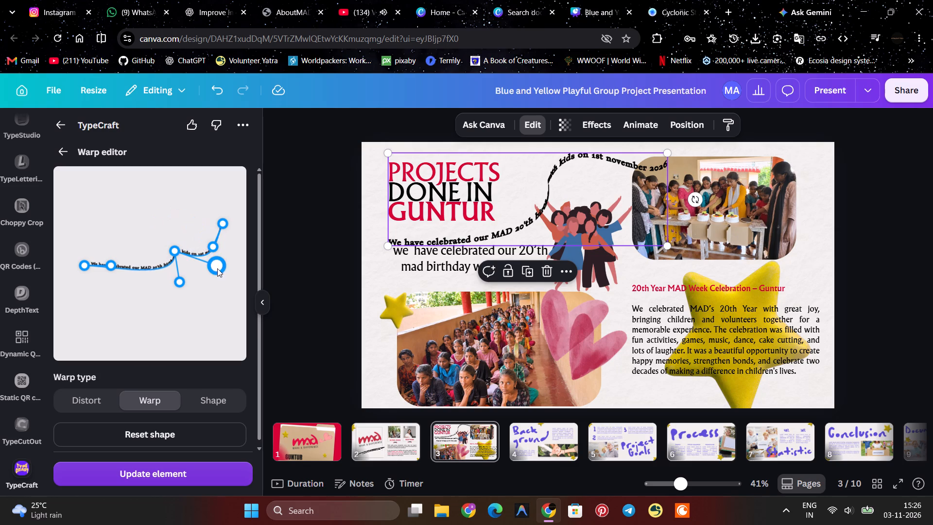
pyautogui.moveTo(217, 268); pyautogui.dragTo(207, 268)
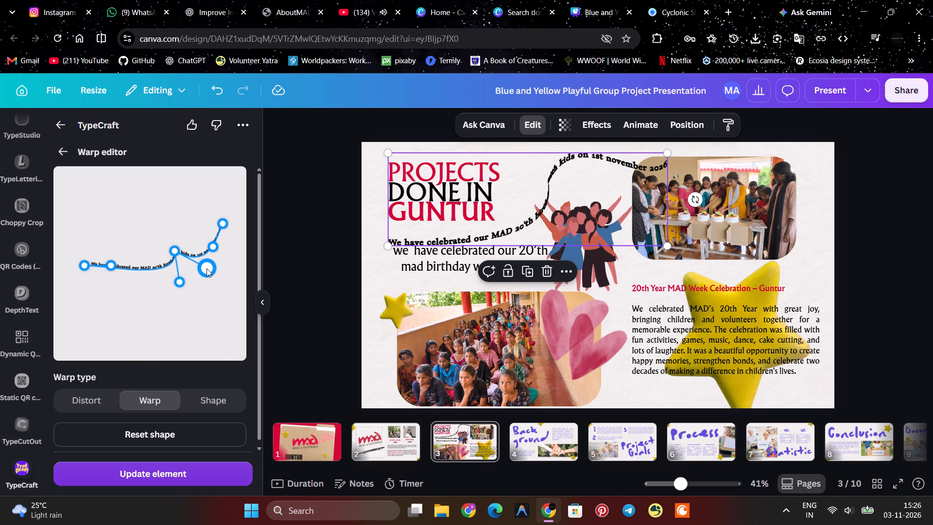
pyautogui.moveTo(174, 252); pyautogui.dragTo(166, 225)
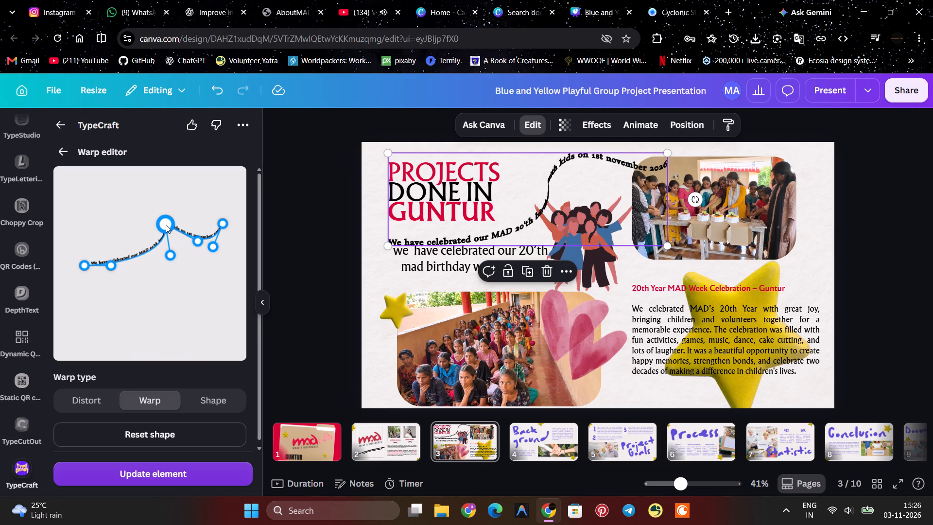
pyautogui.moveTo(166, 225); pyautogui.dragTo(164, 218)
pyautogui.moveTo(220, 222); pyautogui.dragTo(230, 218)
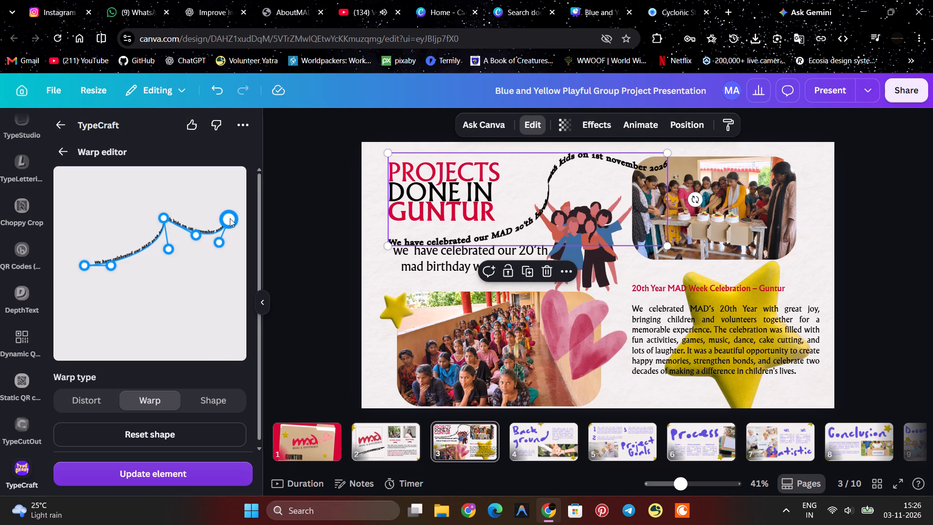
pyautogui.moveTo(230, 218); pyautogui.dragTo(234, 210)
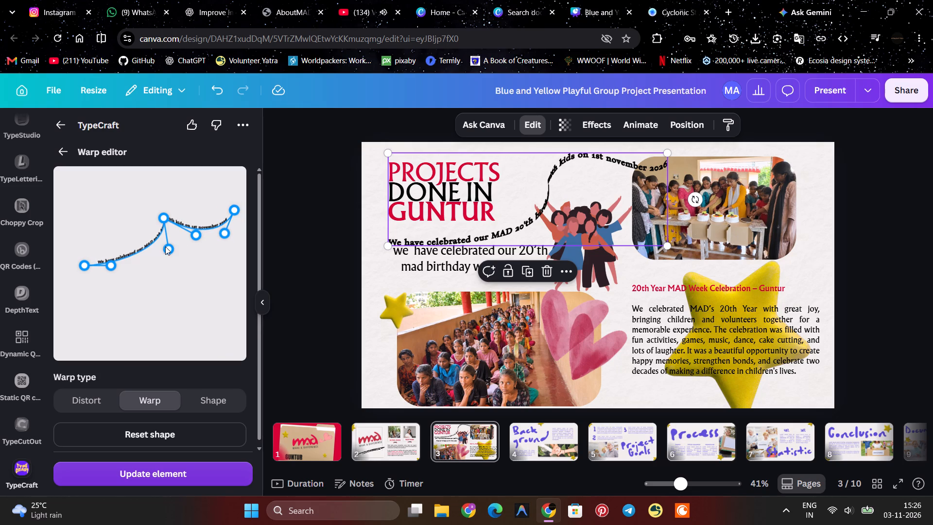
# Extend the curve's start point outward to the warp preview's edge and pull its handle below it.
pyautogui.moveTo(167, 247); pyautogui.dragTo(132, 208)
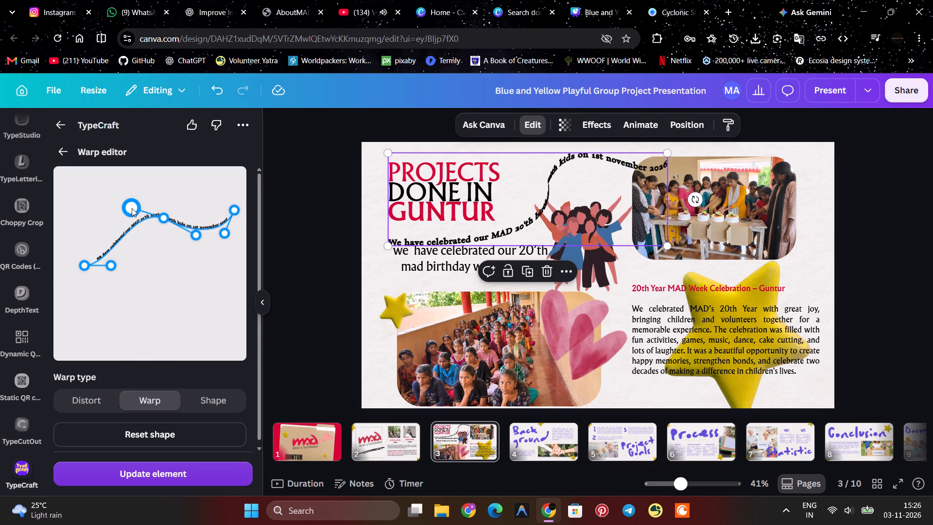
pyautogui.moveTo(132, 208); pyautogui.dragTo(131, 216)
pyautogui.moveTo(112, 263); pyautogui.dragTo(116, 272)
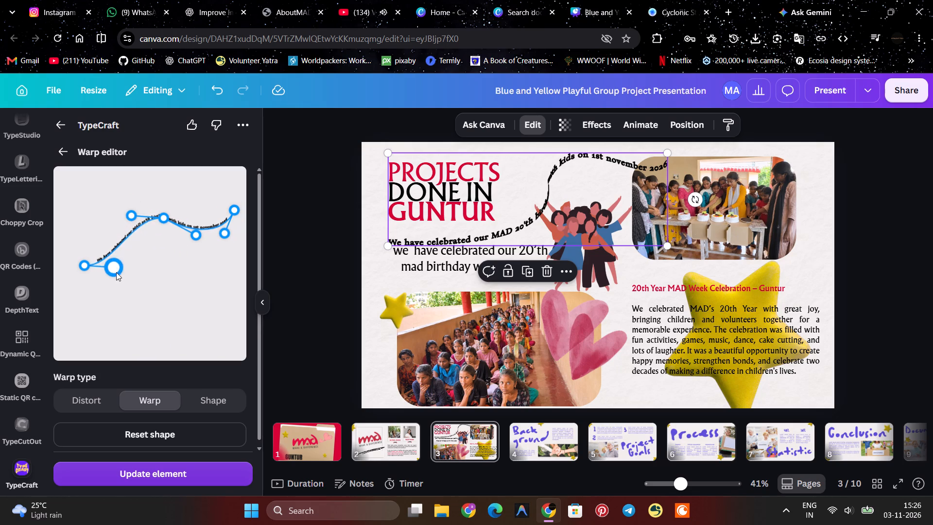
pyautogui.moveTo(116, 272); pyautogui.dragTo(109, 258)
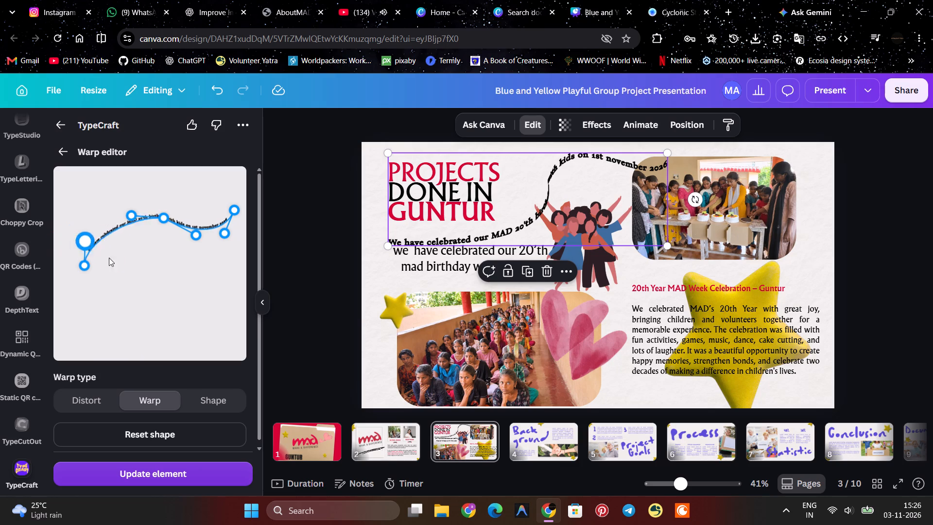
pyautogui.moveTo(109, 258); pyautogui.dragTo(104, 301)
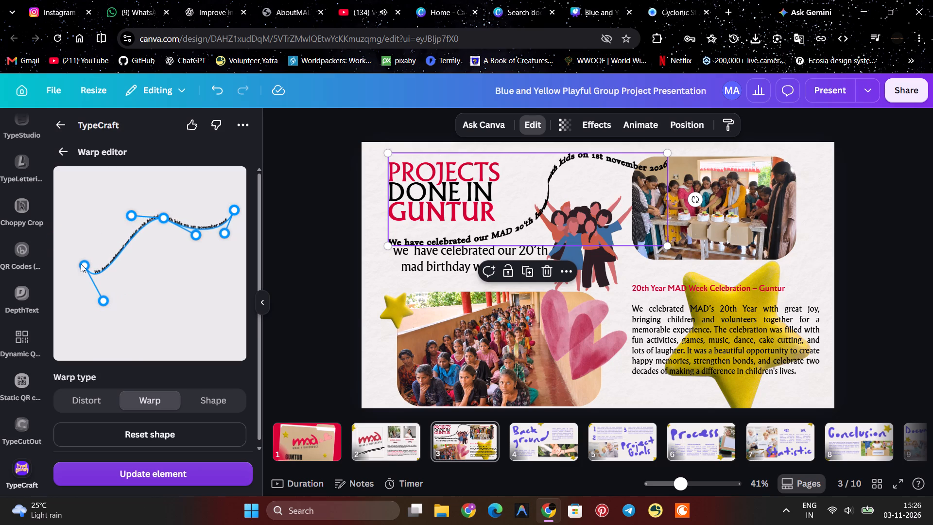
pyautogui.moveTo(81, 260); pyautogui.dragTo(50, 225)
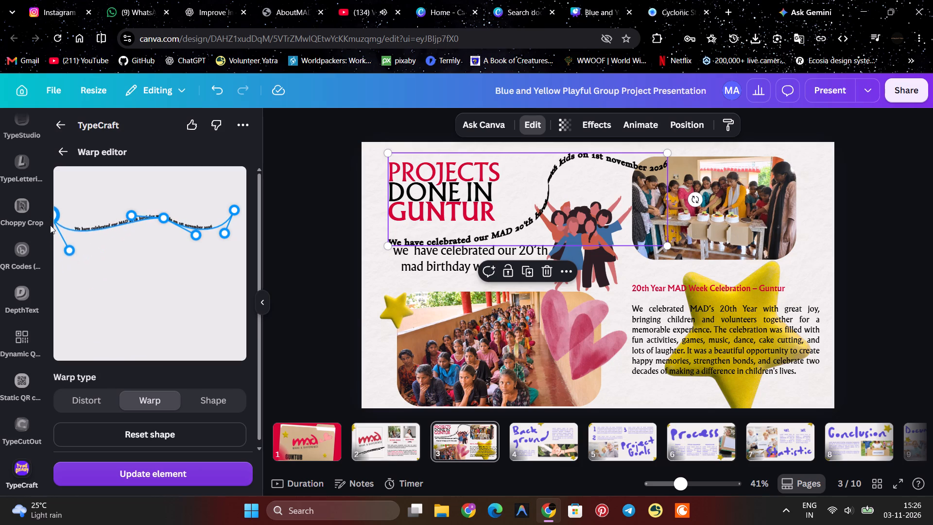
pyautogui.moveTo(50, 225); pyautogui.dragTo(56, 260)
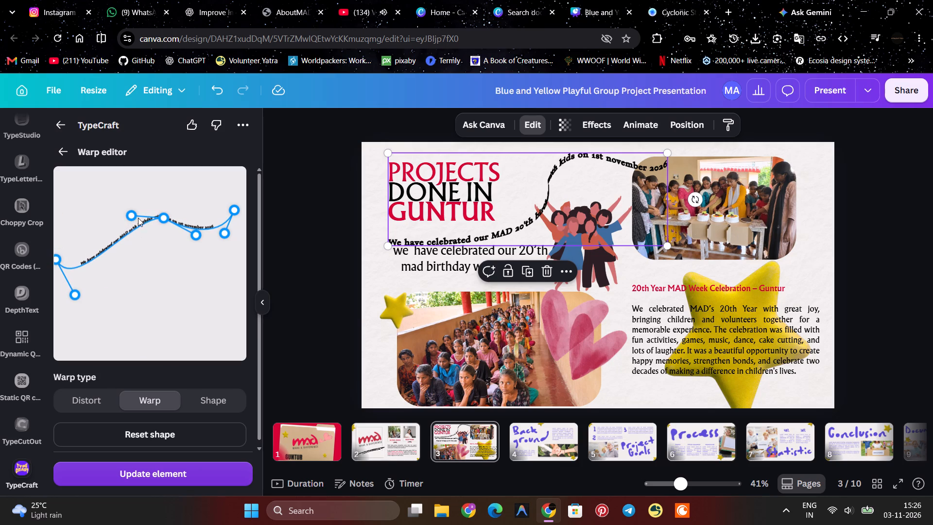
# Shape the curve into two sagging arcs meeting at a sharp midpoint, swing the end handle outward, and update the slide's text element.
pyautogui.moveTo(135, 217); pyautogui.dragTo(153, 267)
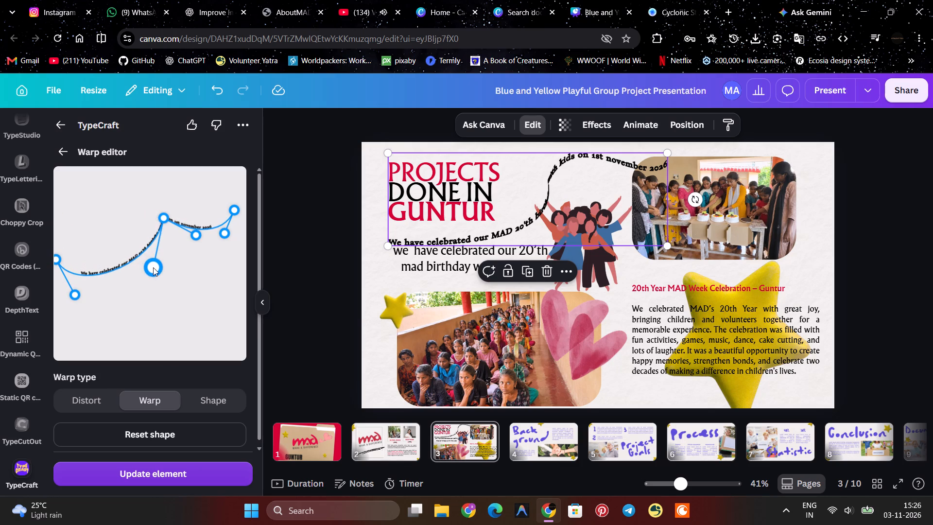
pyautogui.moveTo(153, 267); pyautogui.dragTo(167, 267)
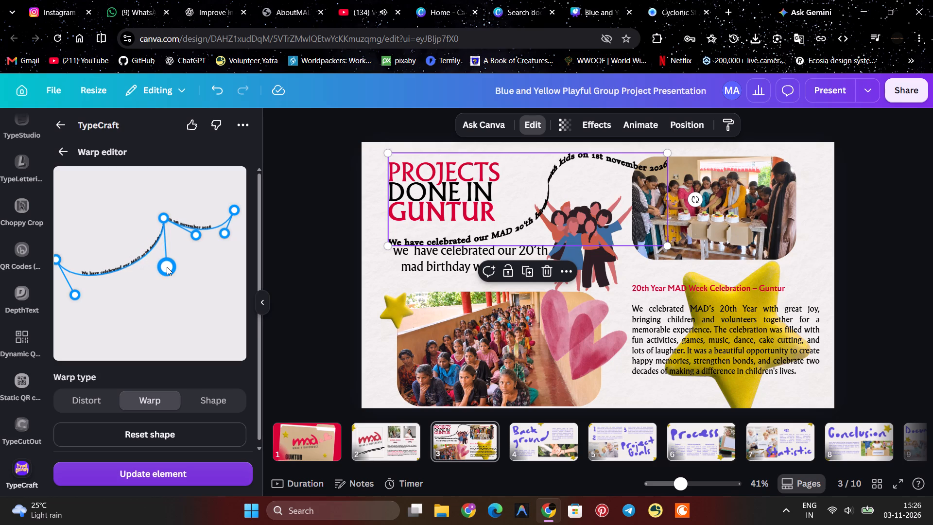
pyautogui.moveTo(167, 267); pyautogui.dragTo(168, 267)
pyautogui.moveTo(195, 230); pyautogui.dragTo(206, 249)
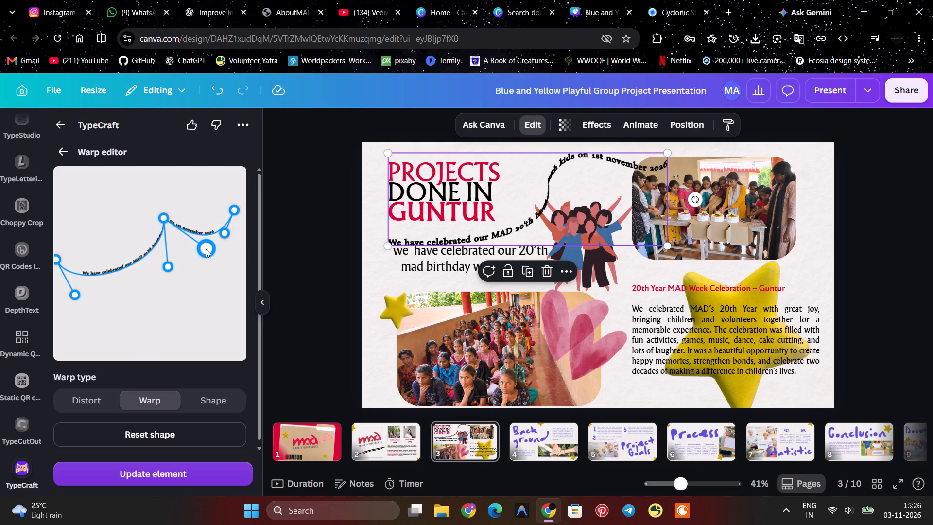
pyautogui.moveTo(206, 249); pyautogui.dragTo(202, 249)
pyautogui.moveTo(198, 249); pyautogui.dragTo(191, 245)
pyautogui.moveTo(165, 218); pyautogui.dragTo(192, 293)
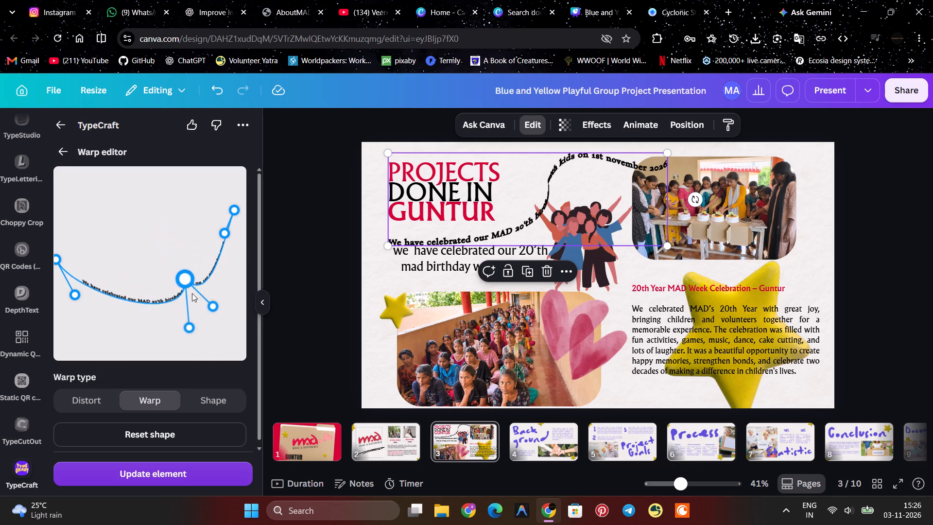
pyautogui.moveTo(192, 293); pyautogui.dragTo(167, 243)
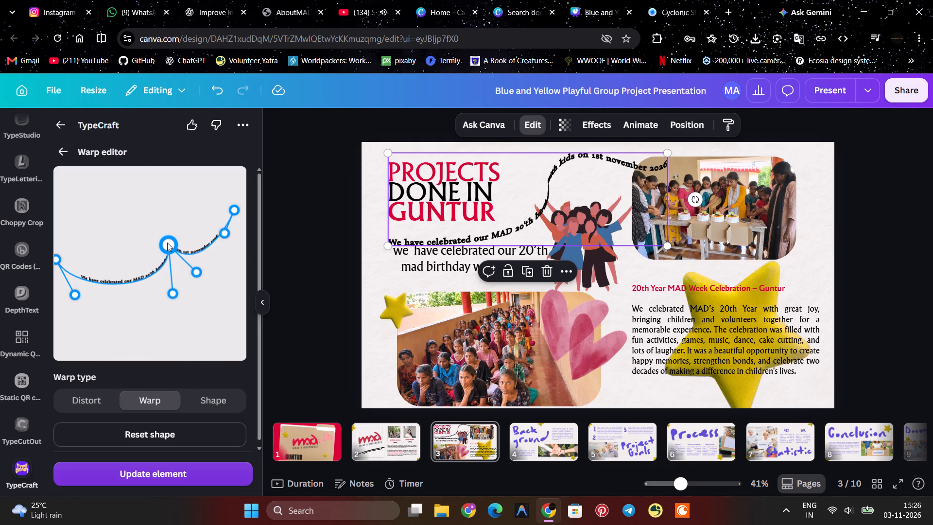
pyautogui.moveTo(167, 243); pyautogui.dragTo(162, 233)
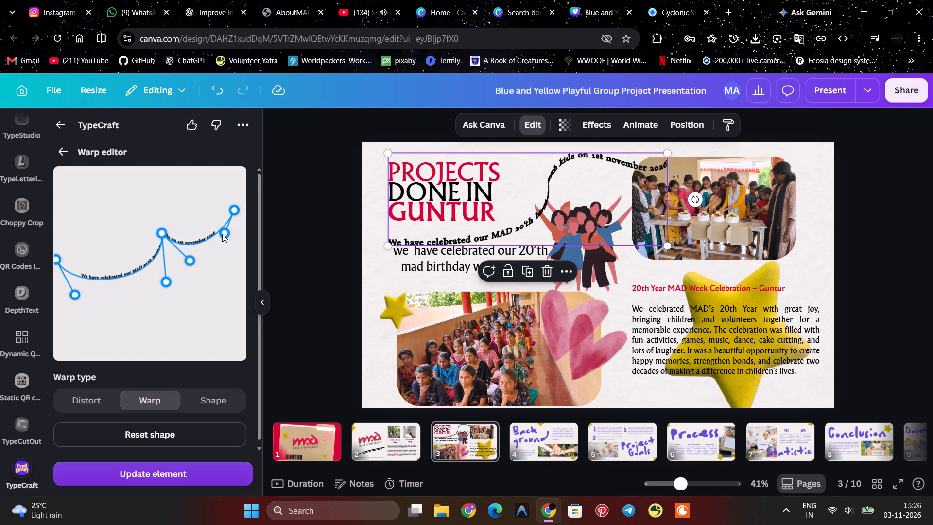
pyautogui.moveTo(225, 234); pyautogui.dragTo(255, 243)
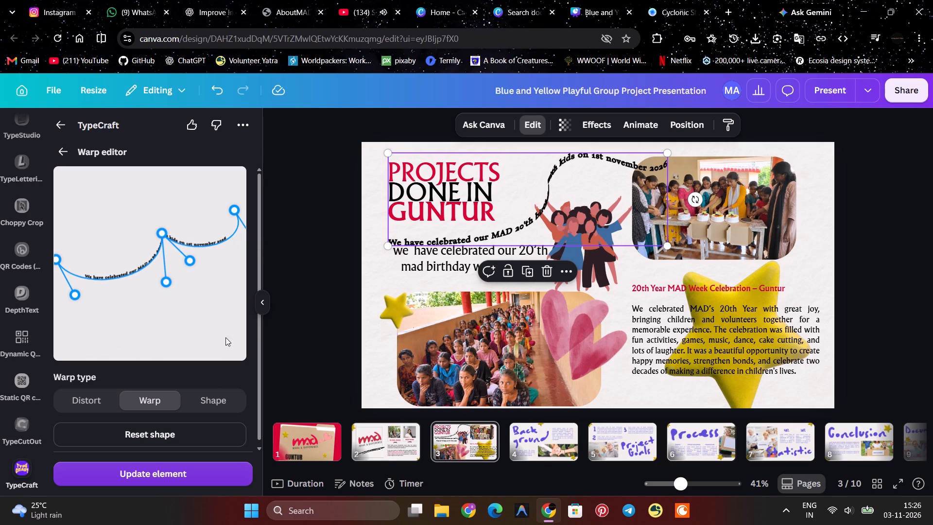
pyautogui.click(165, 467)
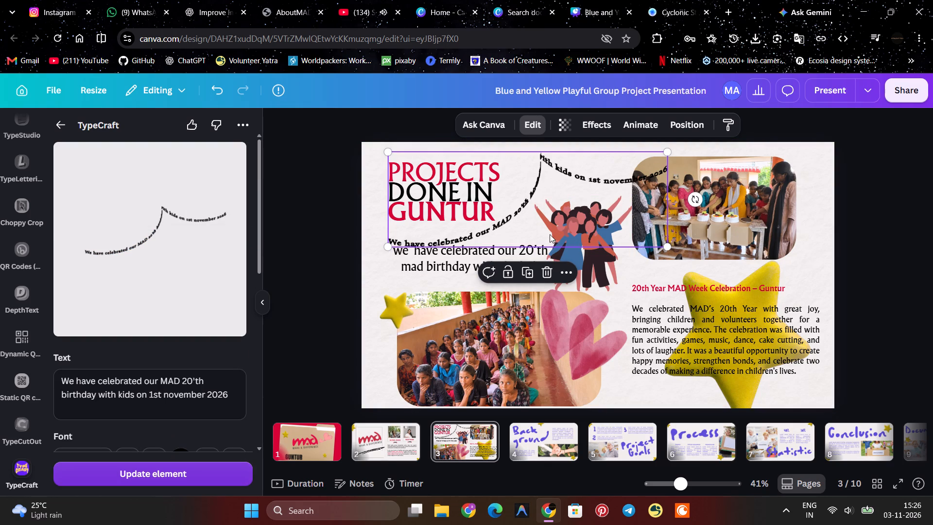
pyautogui.click(542, 159)
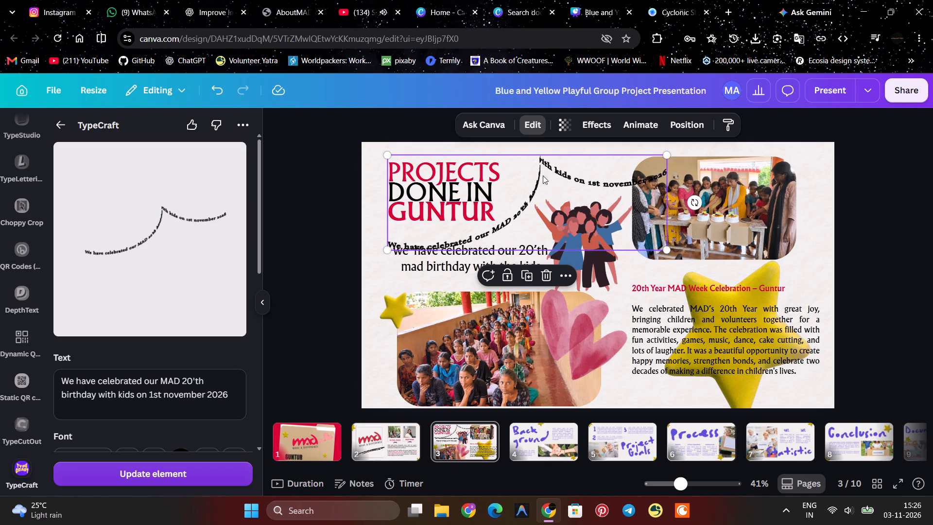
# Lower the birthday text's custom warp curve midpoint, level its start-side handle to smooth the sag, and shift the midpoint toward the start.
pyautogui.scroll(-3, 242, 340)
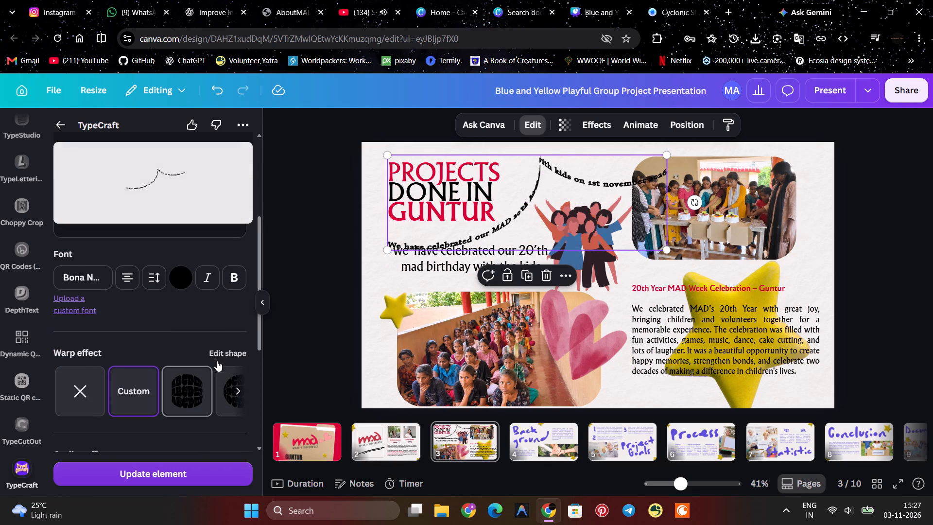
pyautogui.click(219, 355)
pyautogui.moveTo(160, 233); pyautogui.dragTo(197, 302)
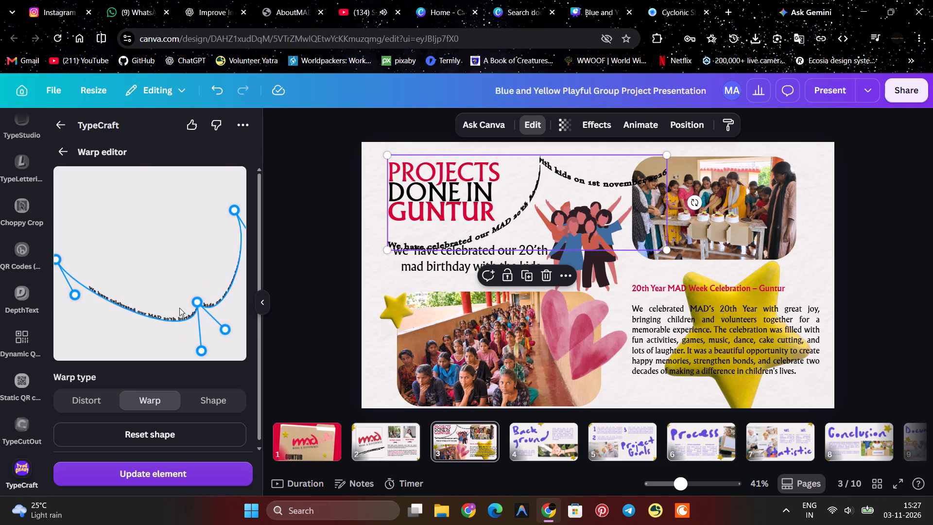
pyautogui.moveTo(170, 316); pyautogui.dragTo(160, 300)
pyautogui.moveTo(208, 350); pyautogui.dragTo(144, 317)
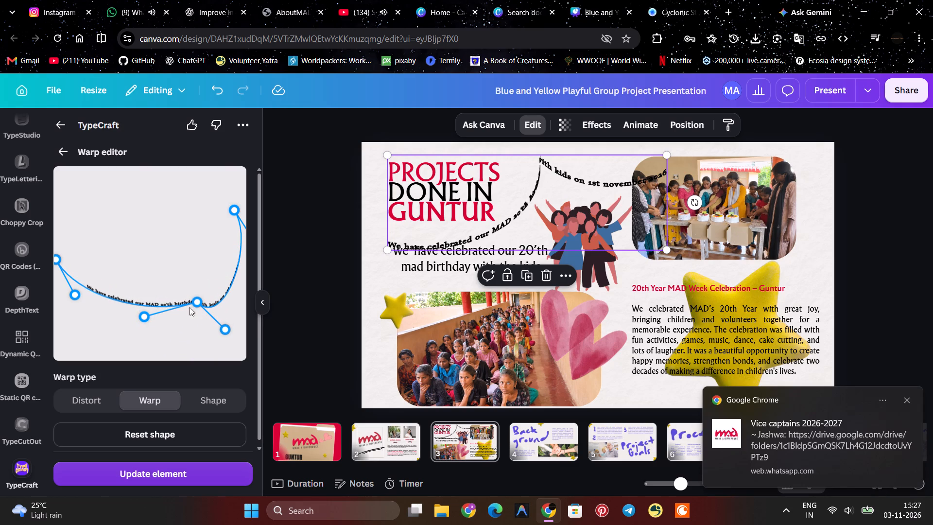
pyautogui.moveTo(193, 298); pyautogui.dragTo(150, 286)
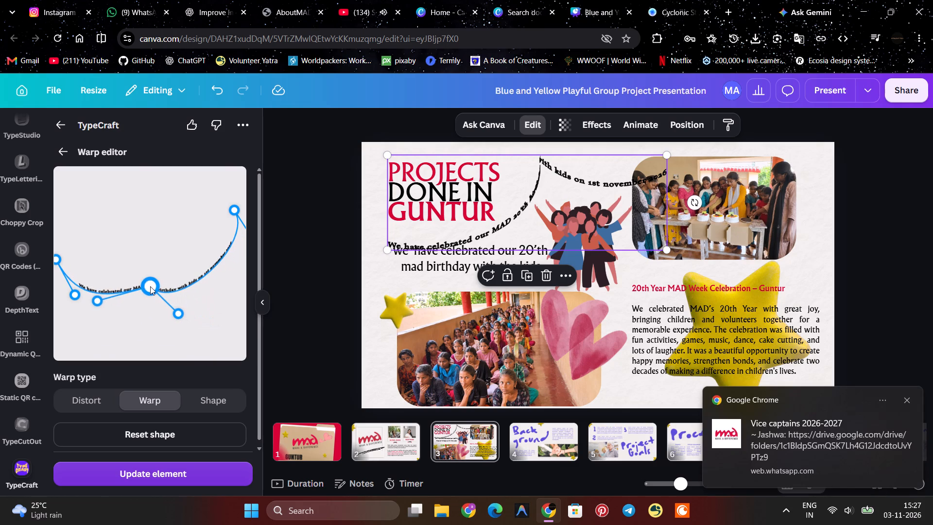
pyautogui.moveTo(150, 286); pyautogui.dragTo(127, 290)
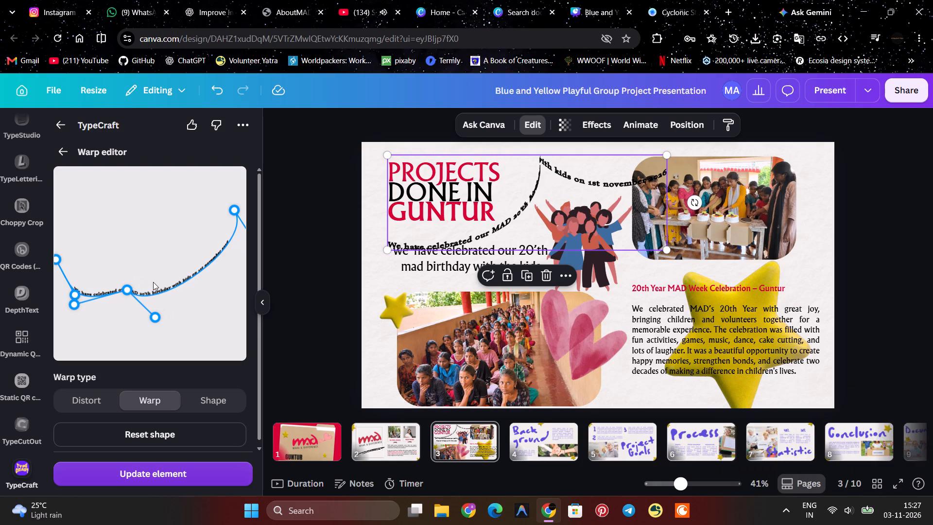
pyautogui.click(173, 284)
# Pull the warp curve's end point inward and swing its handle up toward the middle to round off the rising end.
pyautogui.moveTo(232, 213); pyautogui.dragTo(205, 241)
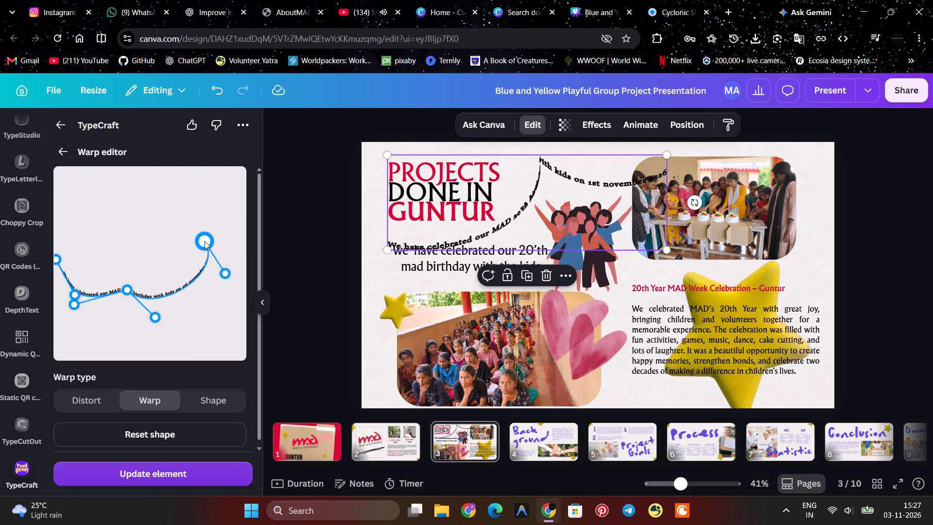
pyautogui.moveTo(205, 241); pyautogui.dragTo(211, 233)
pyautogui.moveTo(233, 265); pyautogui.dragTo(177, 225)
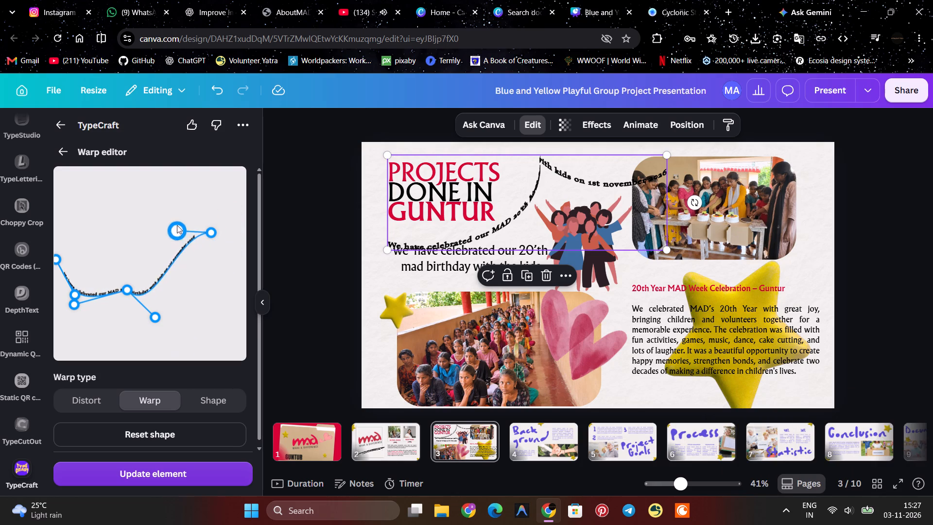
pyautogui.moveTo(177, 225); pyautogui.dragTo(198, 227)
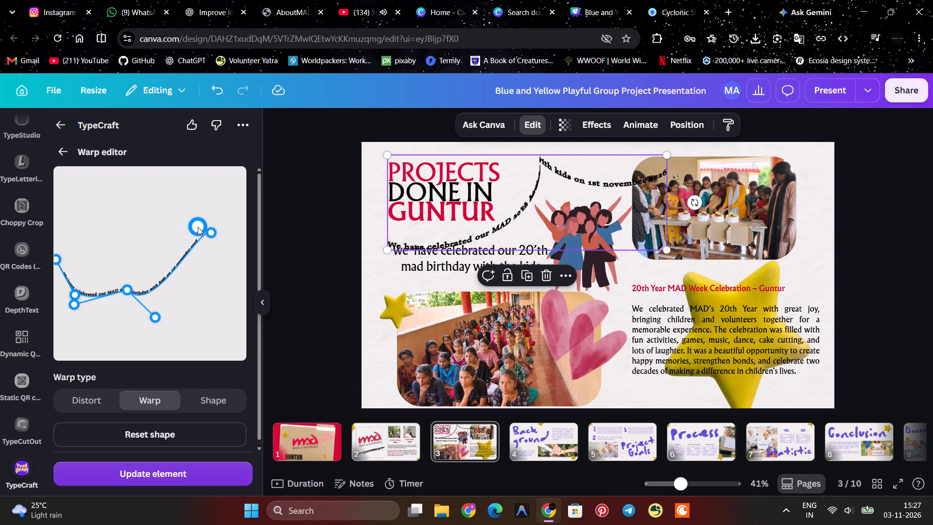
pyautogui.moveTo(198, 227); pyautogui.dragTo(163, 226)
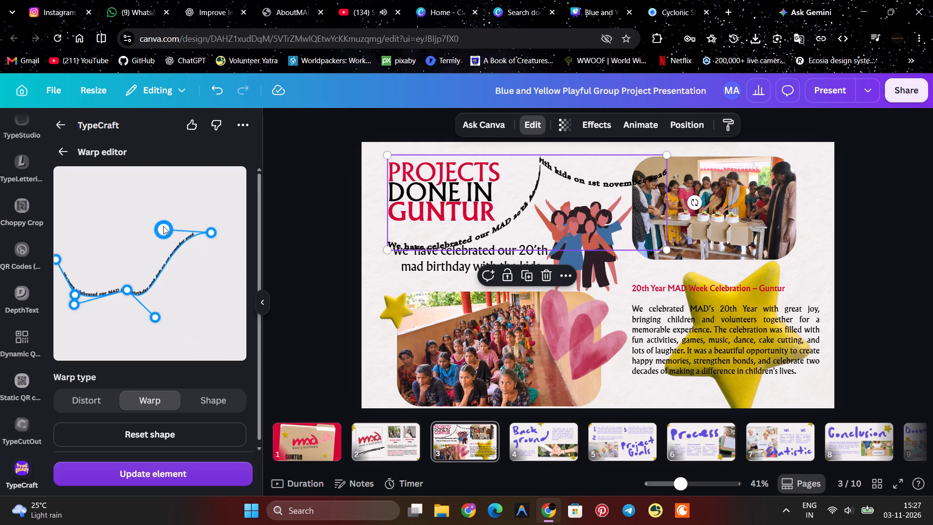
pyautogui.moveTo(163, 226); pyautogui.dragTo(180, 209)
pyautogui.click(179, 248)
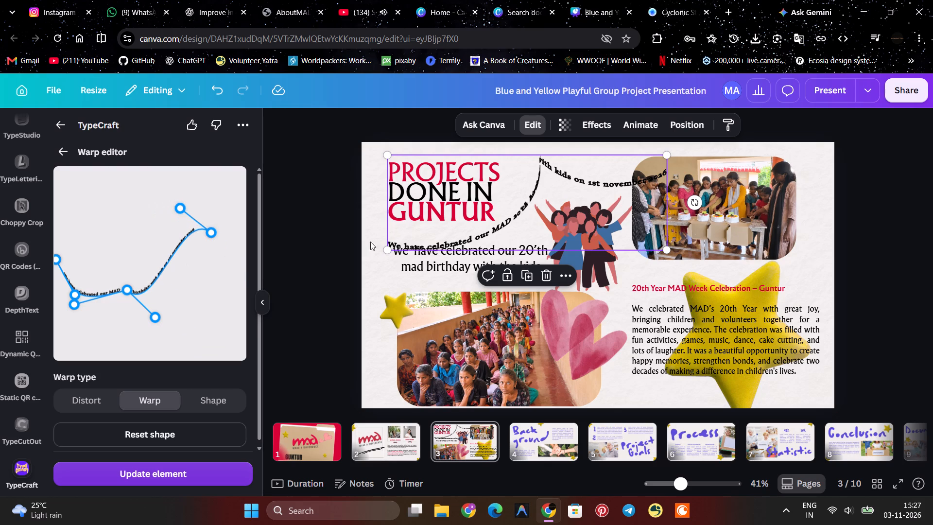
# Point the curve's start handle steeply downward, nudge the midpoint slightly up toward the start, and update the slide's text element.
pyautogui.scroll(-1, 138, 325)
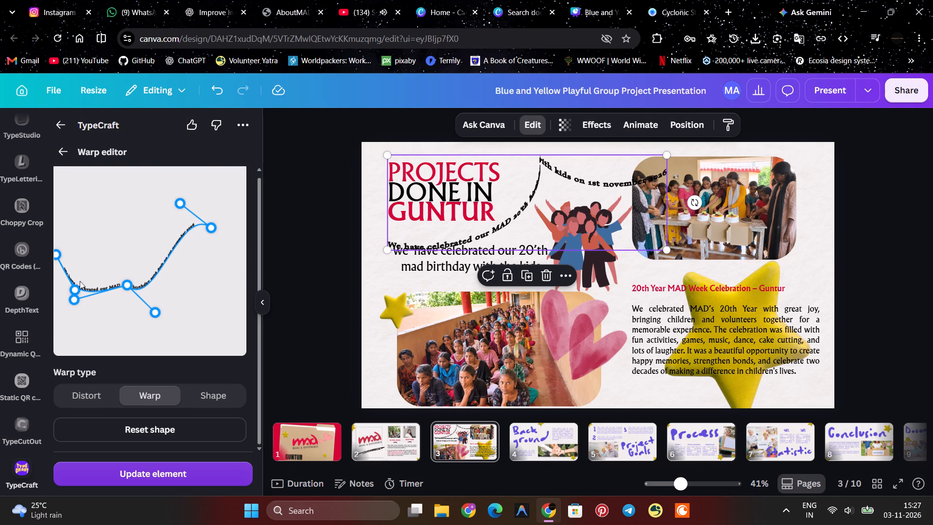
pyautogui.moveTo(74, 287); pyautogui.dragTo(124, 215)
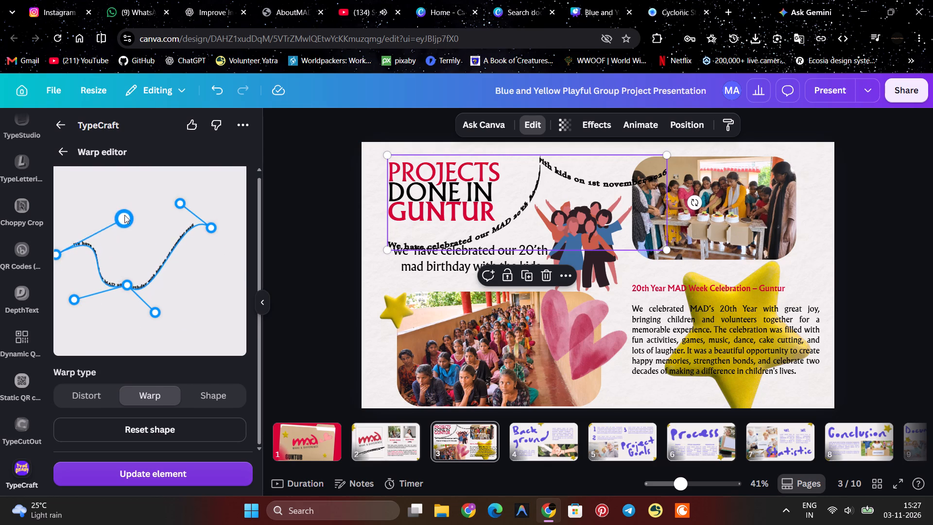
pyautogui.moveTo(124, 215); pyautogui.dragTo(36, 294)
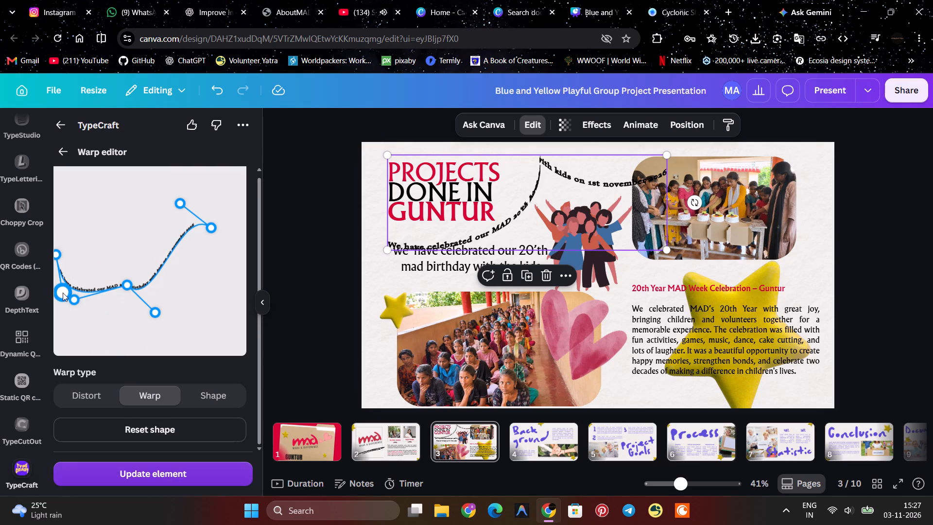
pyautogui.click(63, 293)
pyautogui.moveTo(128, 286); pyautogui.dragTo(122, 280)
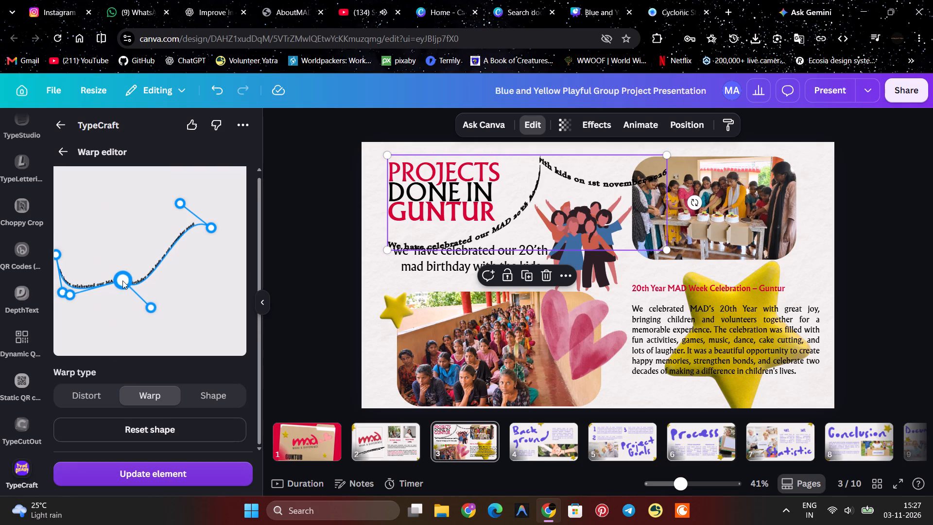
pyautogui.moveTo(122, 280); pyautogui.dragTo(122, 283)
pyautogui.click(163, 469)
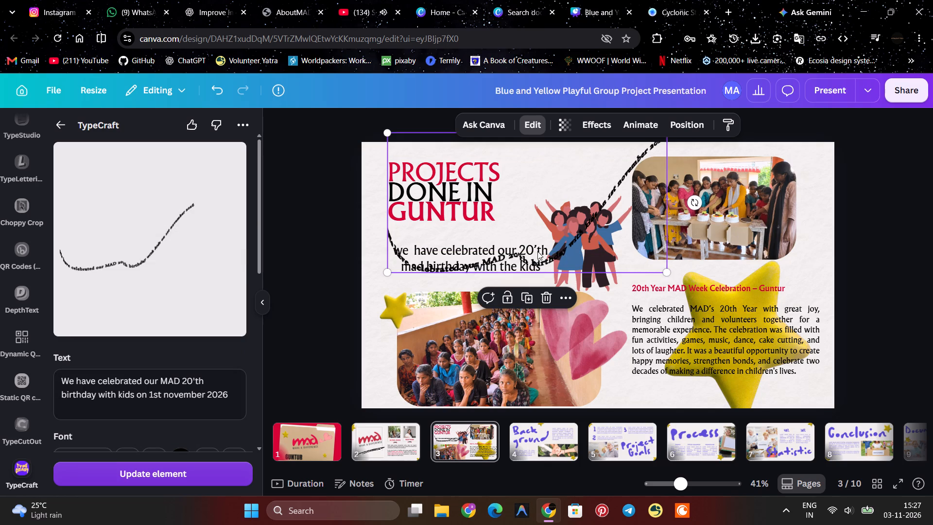
# Delete the curved TypeCraft birthday text after trying other positions for it on the slide.
pyautogui.moveTo(538, 261); pyautogui.dragTo(601, 278)
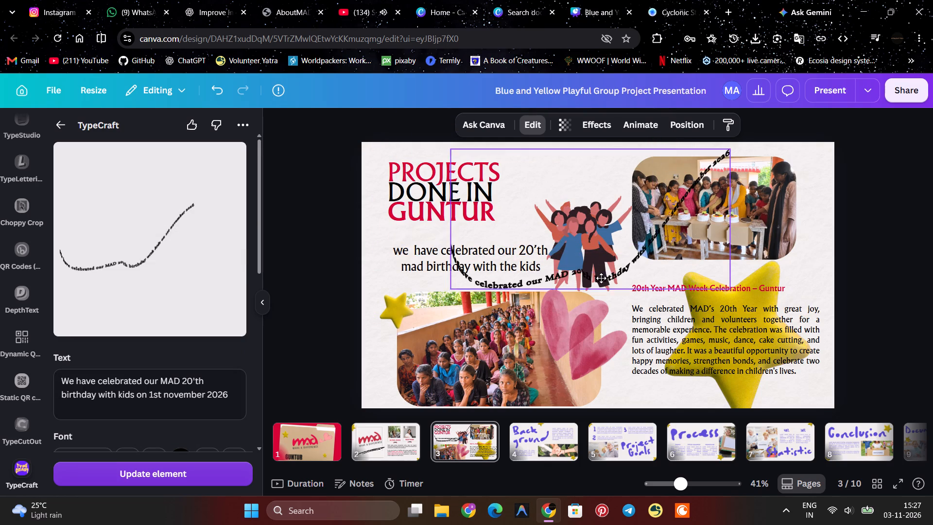
pyautogui.moveTo(601, 278); pyautogui.dragTo(552, 257)
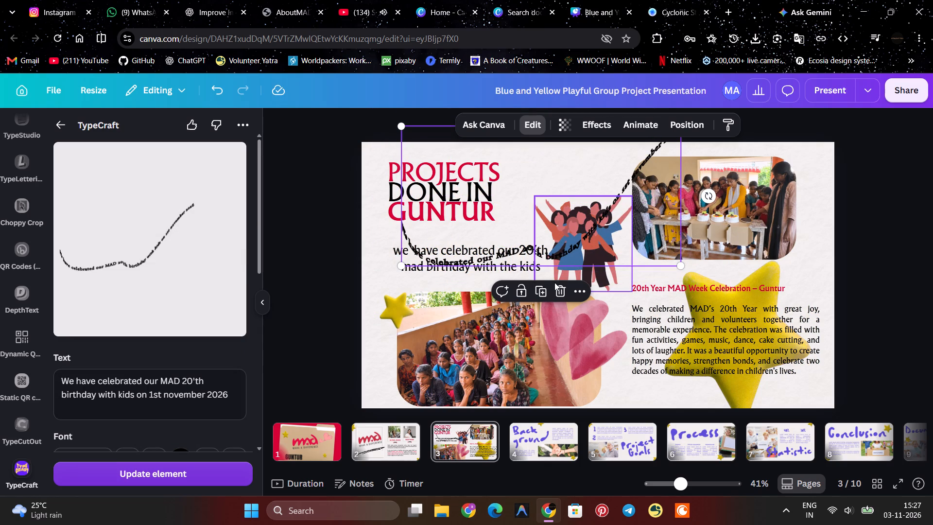
pyautogui.click(557, 285)
# Set the drop shadow direction of the plain "we have celebrated our 20'th mad birthday with the kids" subheading to -125.
pyautogui.click(508, 264)
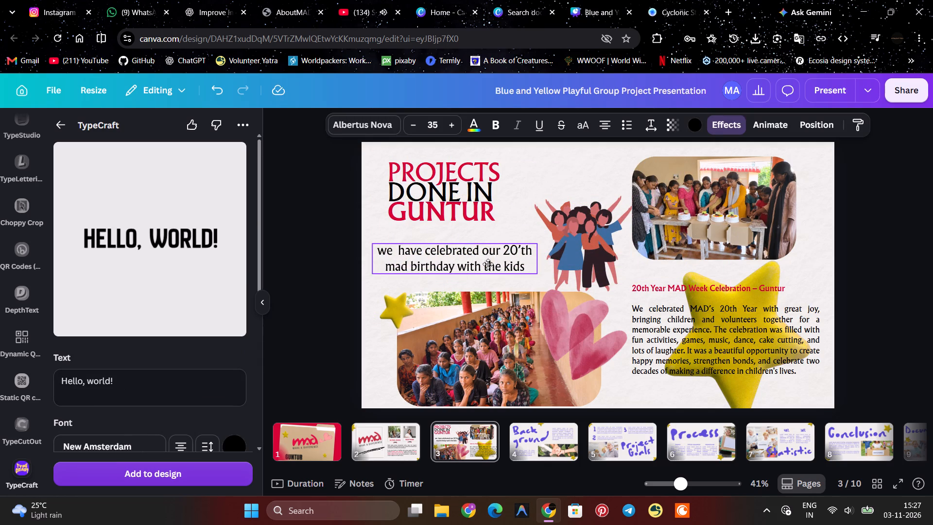
pyautogui.click(488, 263)
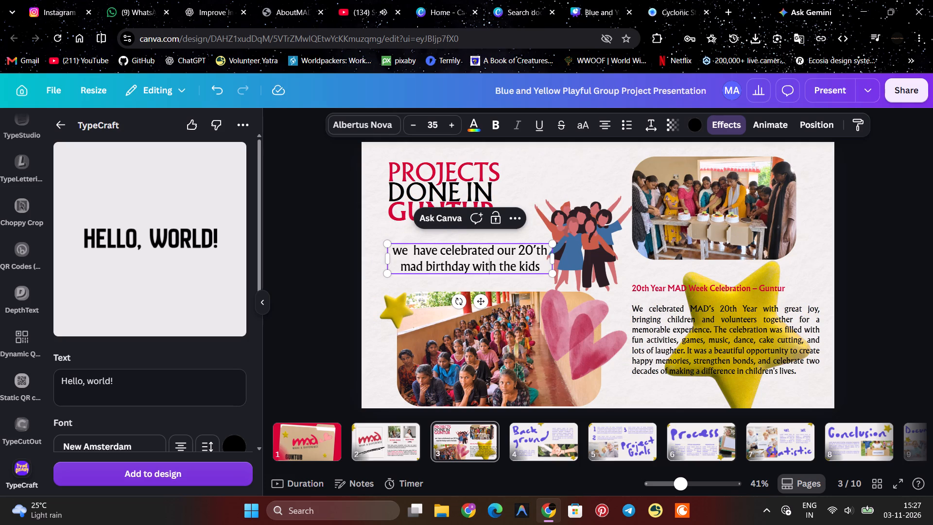
pyautogui.doubleClick(478, 254)
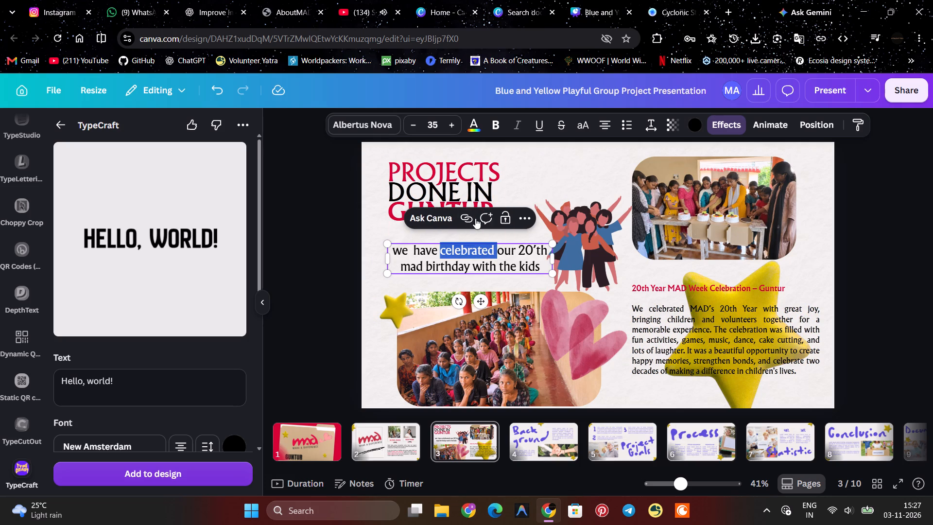
pyautogui.click(726, 125)
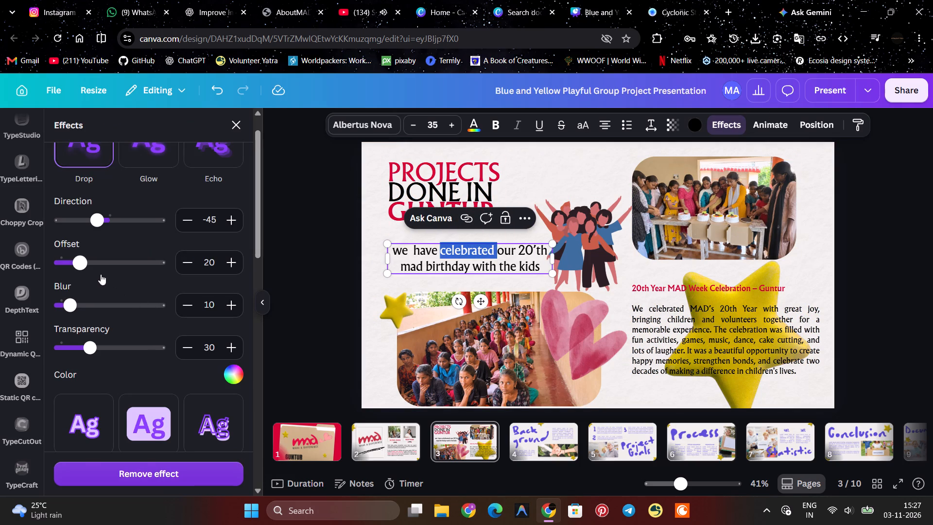
pyautogui.moveTo(96, 221); pyautogui.dragTo(74, 232)
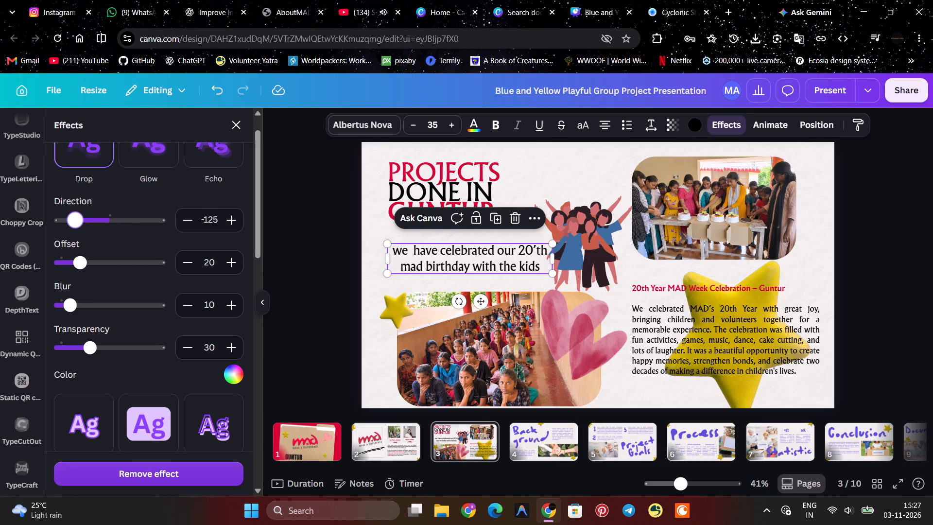
# Browse the available style, shape, advanced and app text effects for the birthday subheading.
pyautogui.scroll(3, 155, 232)
pyautogui.scroll(-6, 155, 232)
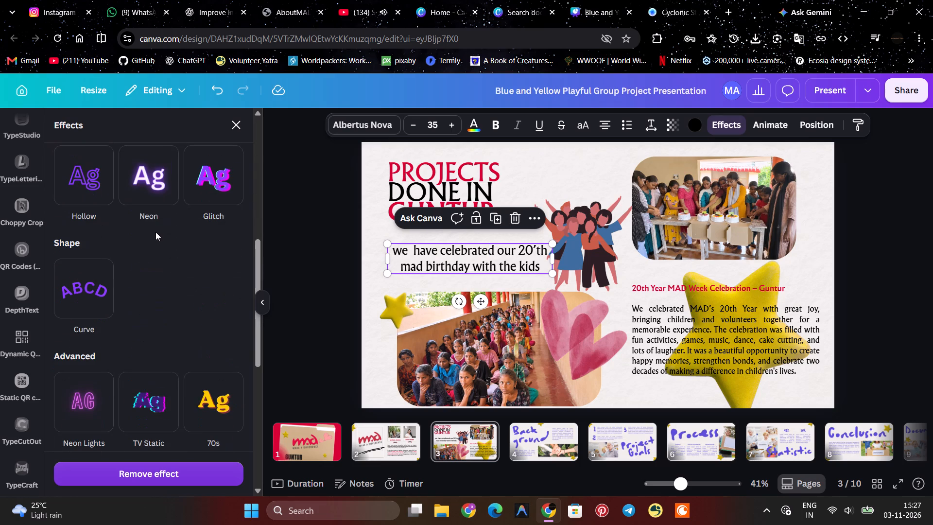
pyautogui.scroll(-1, 178, 286)
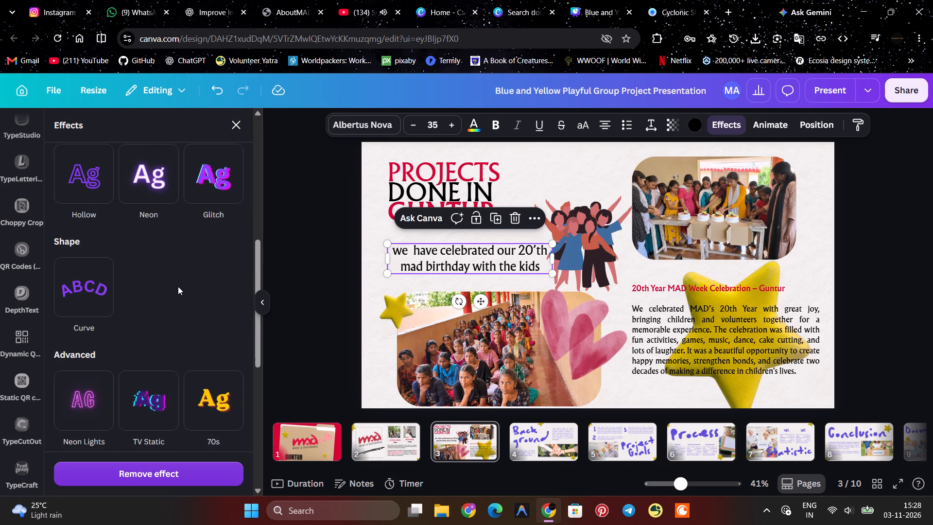
pyautogui.scroll(-3, 178, 286)
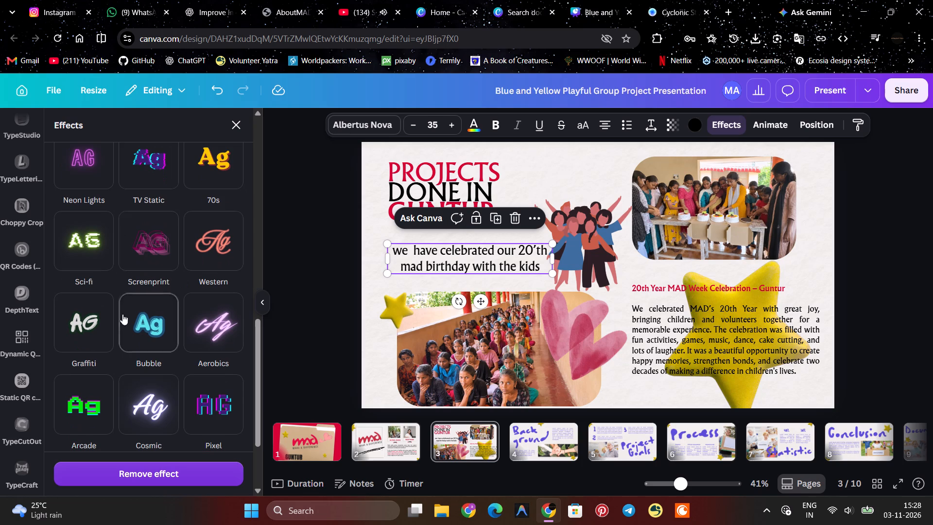
pyautogui.scroll(-2, 116, 323)
pyautogui.scroll(-4, 118, 280)
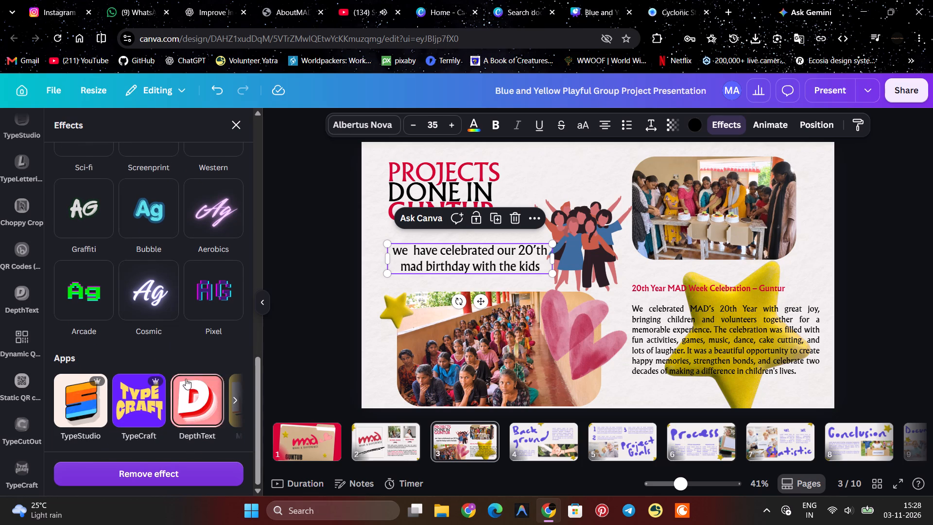
pyautogui.scroll(13, 182, 329)
pyautogui.scroll(4, 163, 275)
pyautogui.scroll(-3, 163, 273)
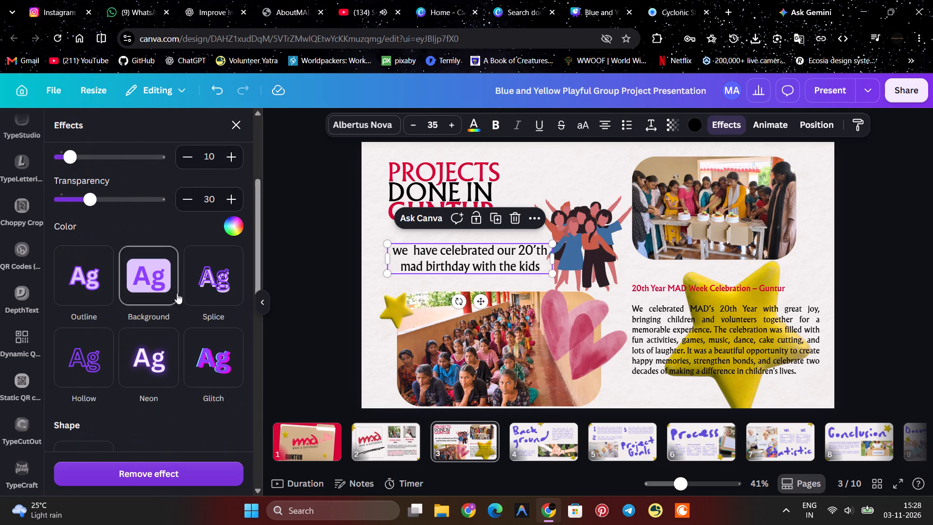
pyautogui.scroll(2, 133, 313)
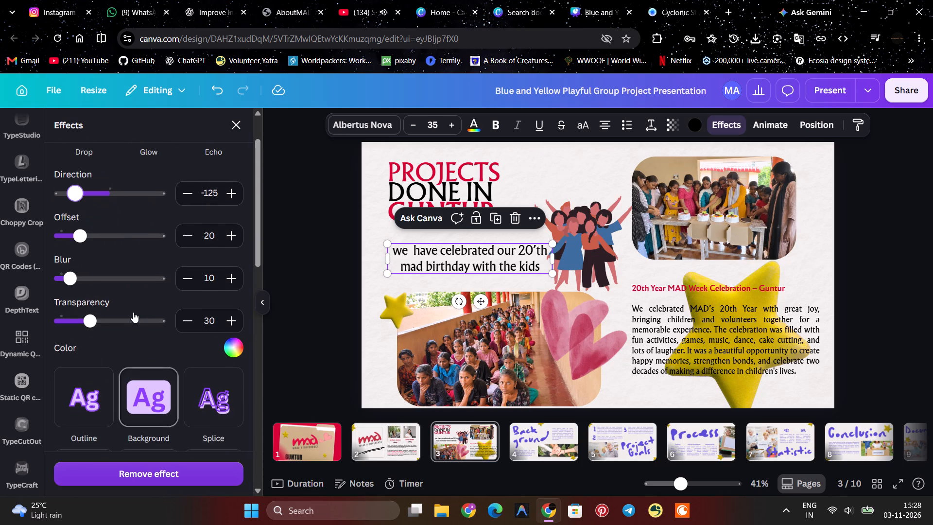
# Set the subheading's drop shadow to transparency 100, blur 0, offset 0 and direction -180.
pyautogui.moveTo(88, 320); pyautogui.dragTo(71, 328)
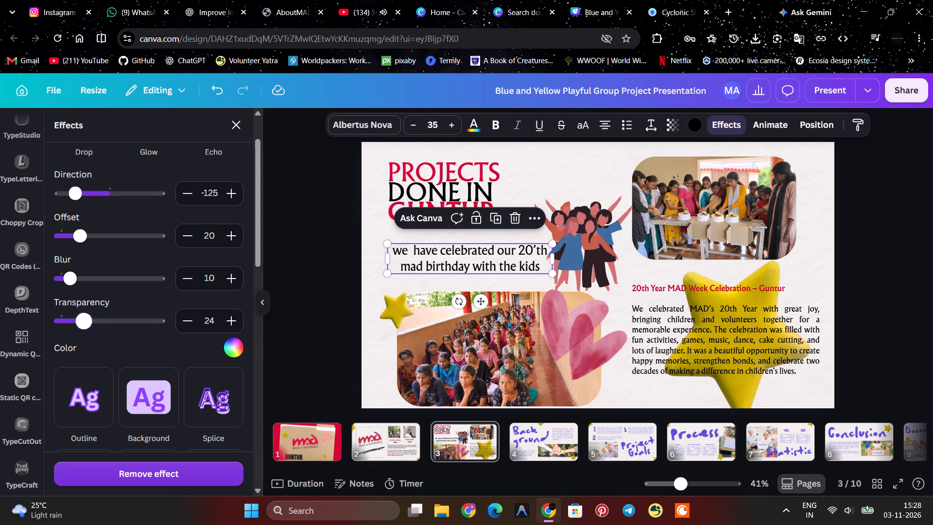
pyautogui.moveTo(71, 328); pyautogui.dragTo(426, 277)
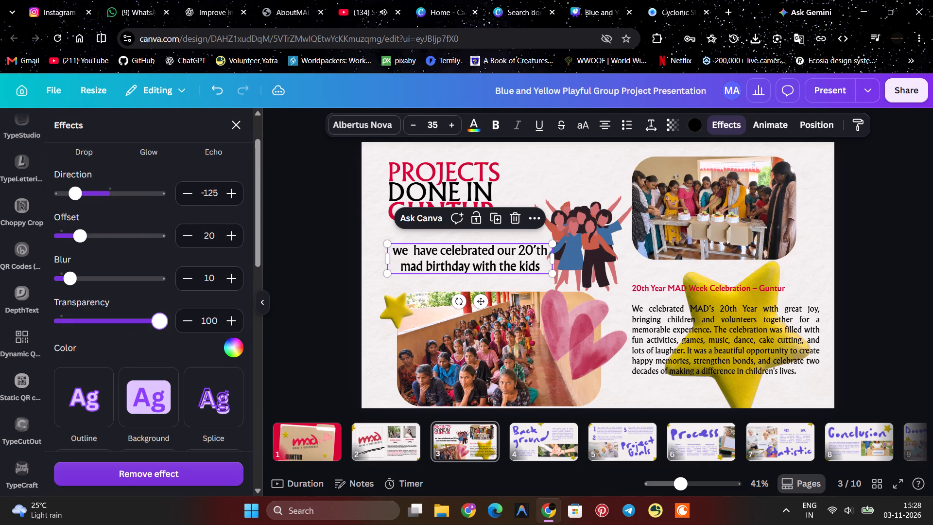
pyautogui.moveTo(426, 277); pyautogui.dragTo(301, 267)
pyautogui.moveTo(68, 271); pyautogui.dragTo(0, 268)
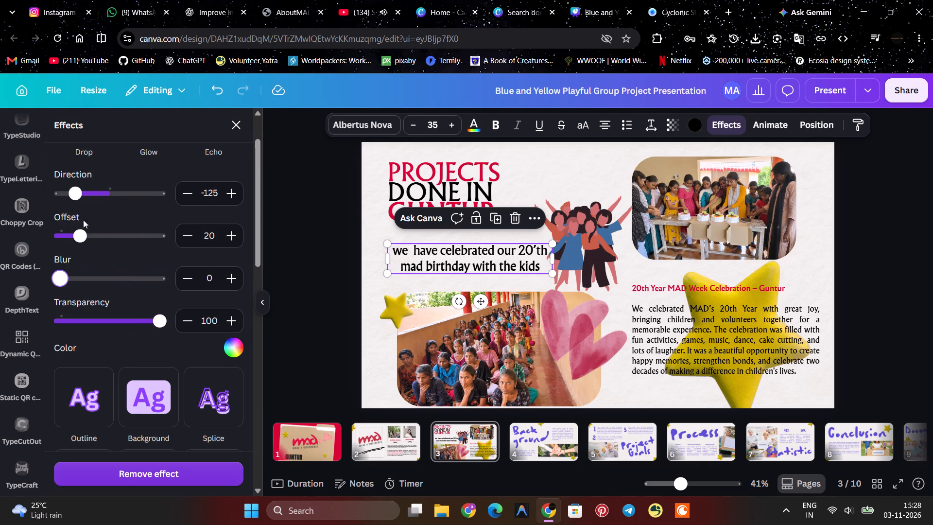
pyautogui.moveTo(86, 241); pyautogui.dragTo(0, 234)
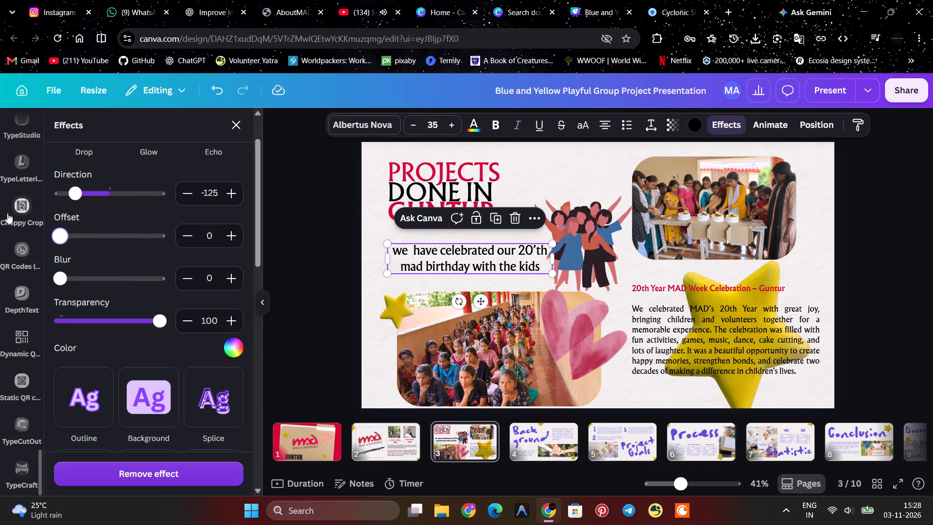
pyautogui.moveTo(74, 192); pyautogui.dragTo(8, 198)
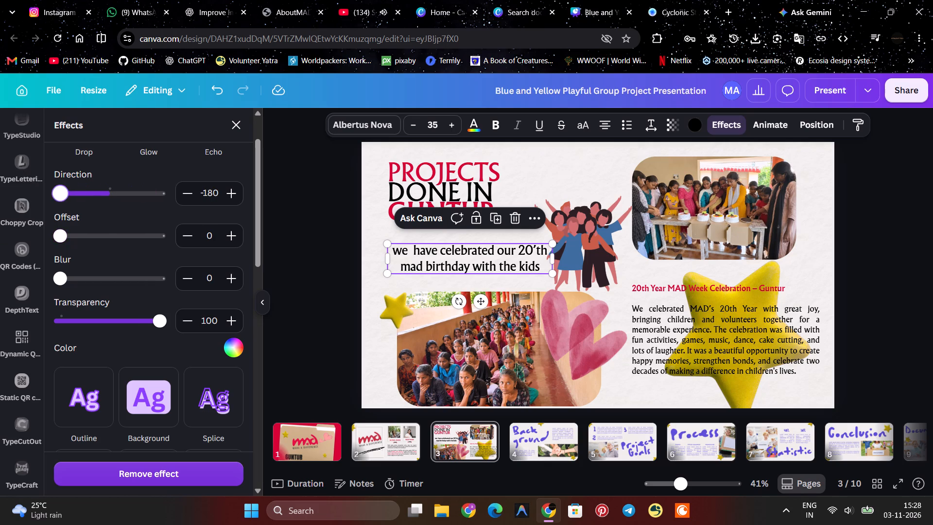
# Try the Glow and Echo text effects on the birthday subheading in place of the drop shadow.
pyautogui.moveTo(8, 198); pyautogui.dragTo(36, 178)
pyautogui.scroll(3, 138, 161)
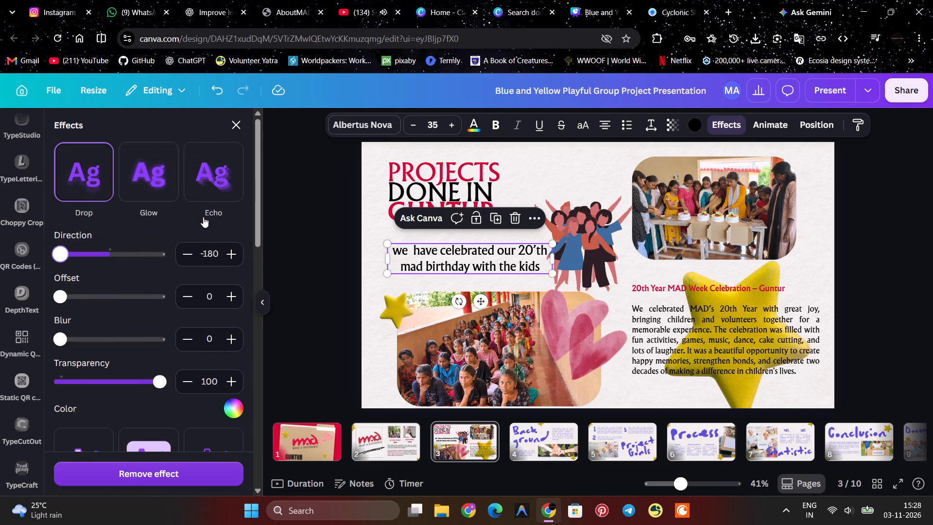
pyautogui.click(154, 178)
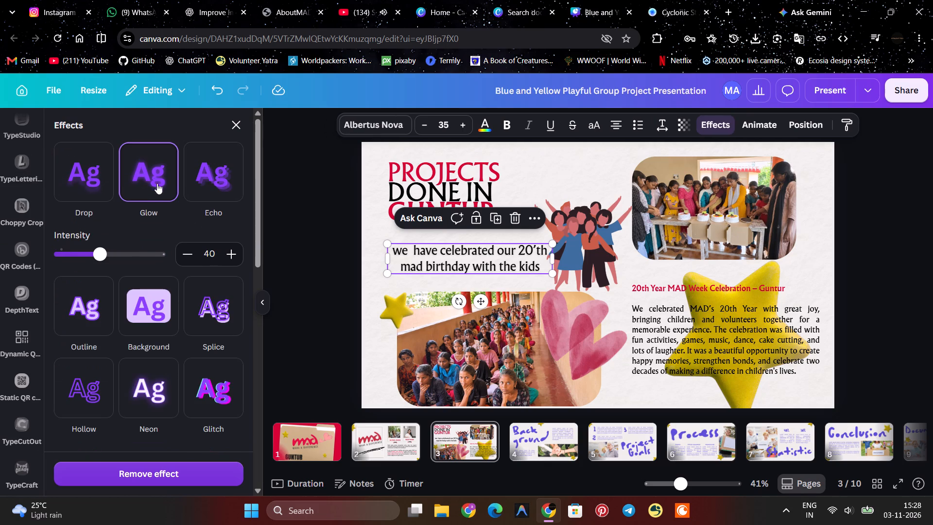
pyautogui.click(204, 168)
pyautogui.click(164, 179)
# Apply the Outline text effect to the birthday subheading.
pyautogui.click(79, 296)
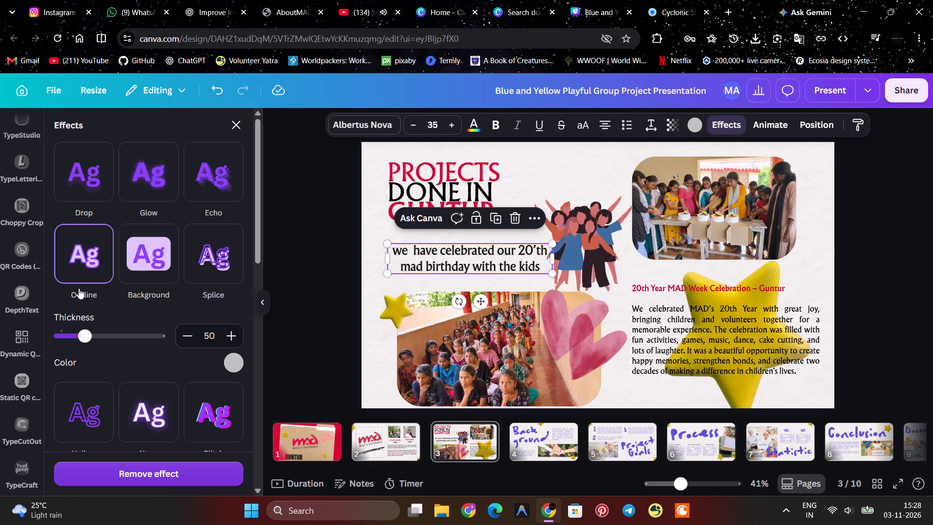
pyautogui.click(325, 259)
pyautogui.click(319, 256)
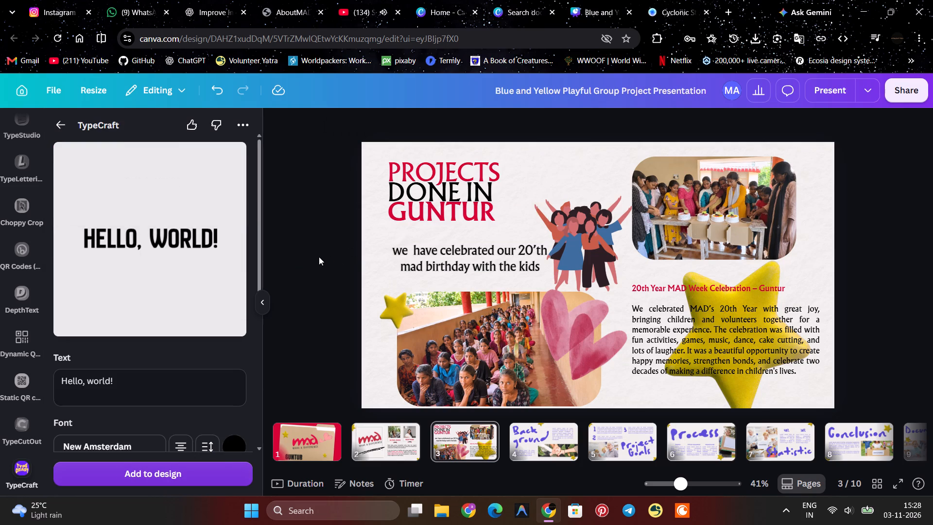
# Add "on 1st November 2026" to the end of the birthday subheading.
pyautogui.click(458, 262)
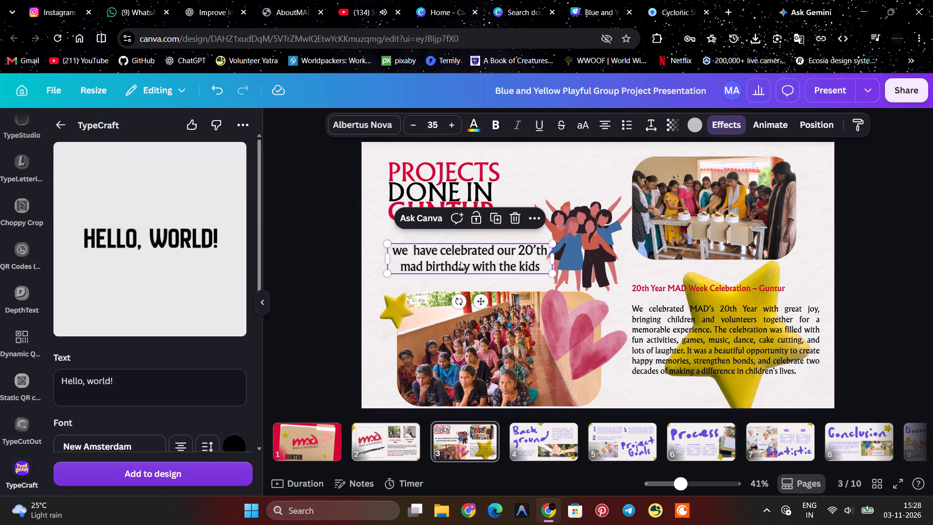
pyautogui.click(536, 263)
pyautogui.click(542, 266)
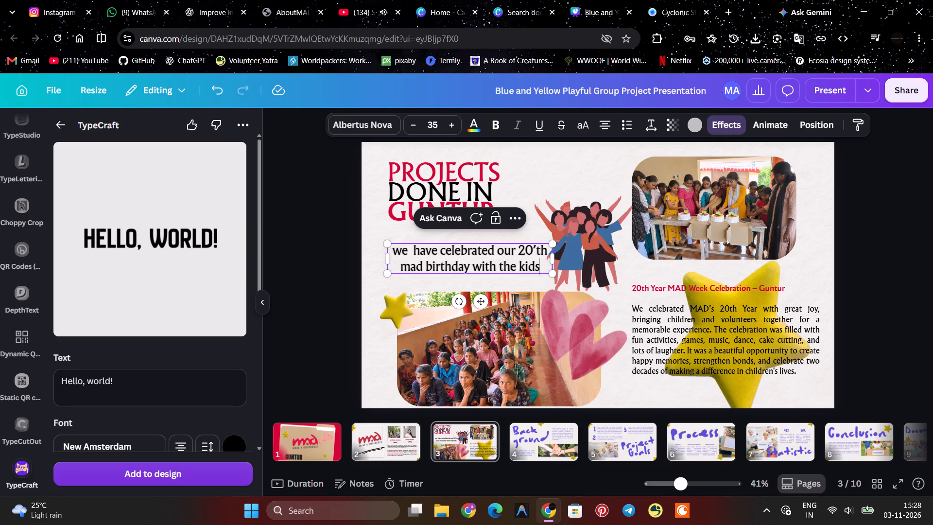
pyautogui.press('space')
pyautogui.write('on')
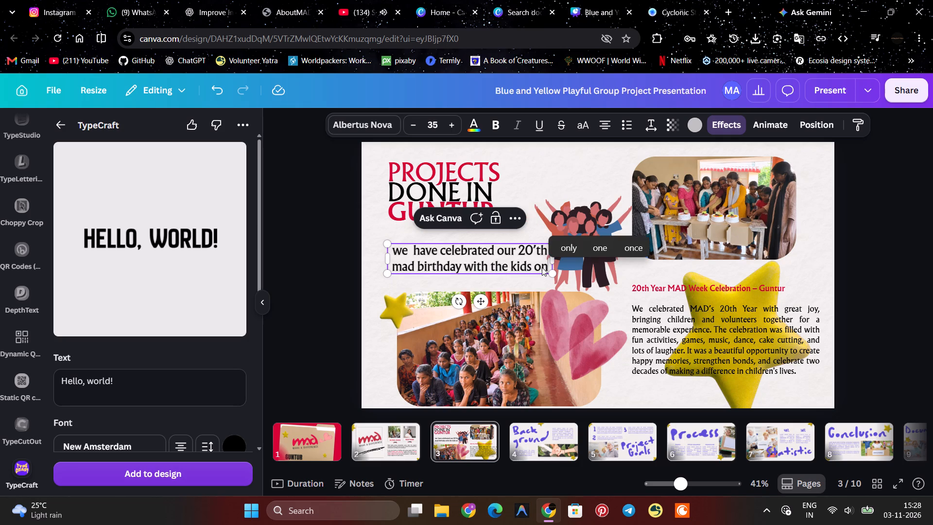
pyautogui.press('space')
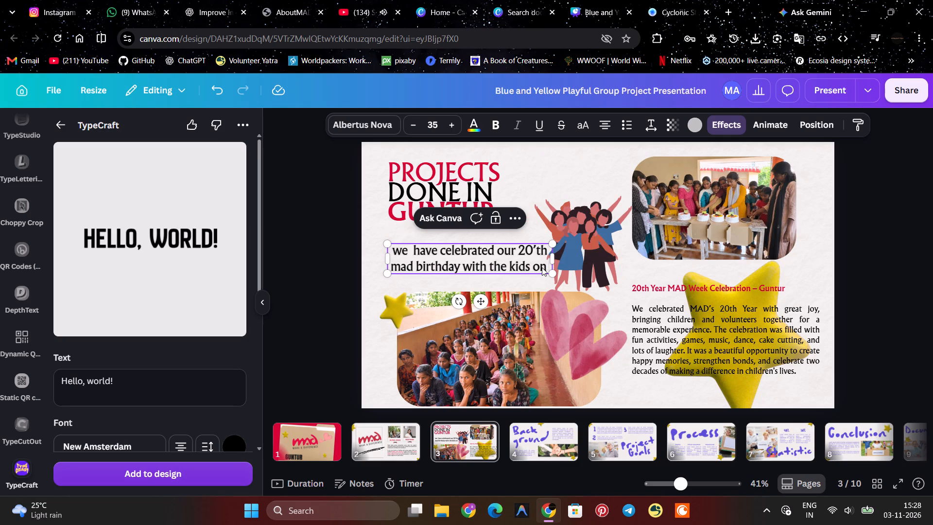
pyautogui.write('1st')
pyautogui.press('space')
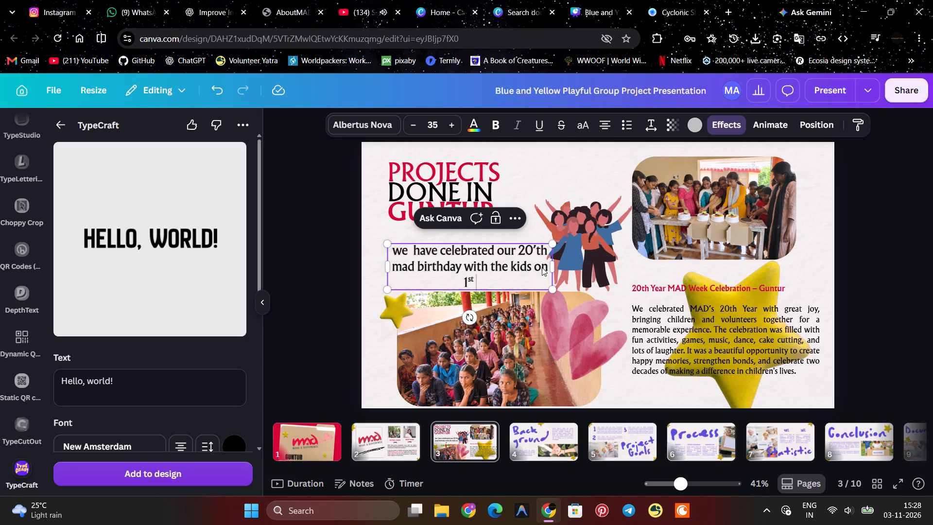
pyautogui.write('nov')
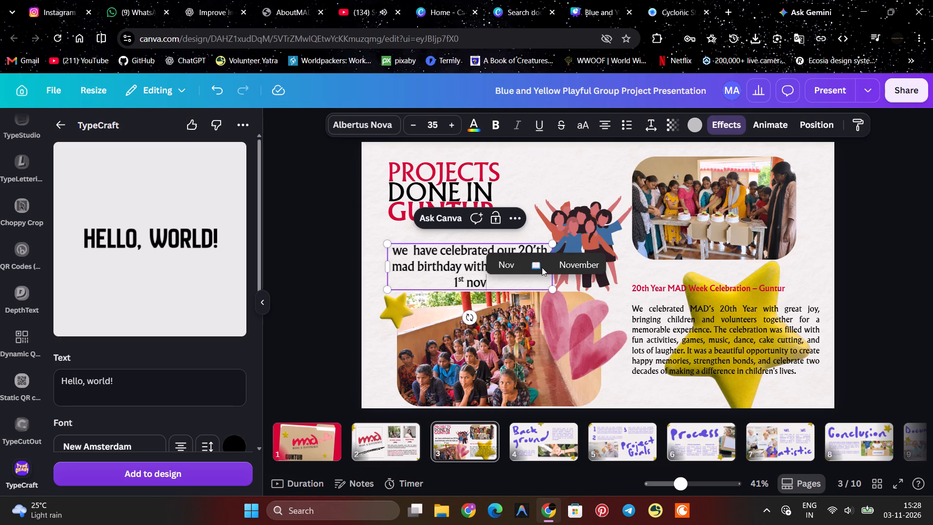
pyautogui.click(564, 259)
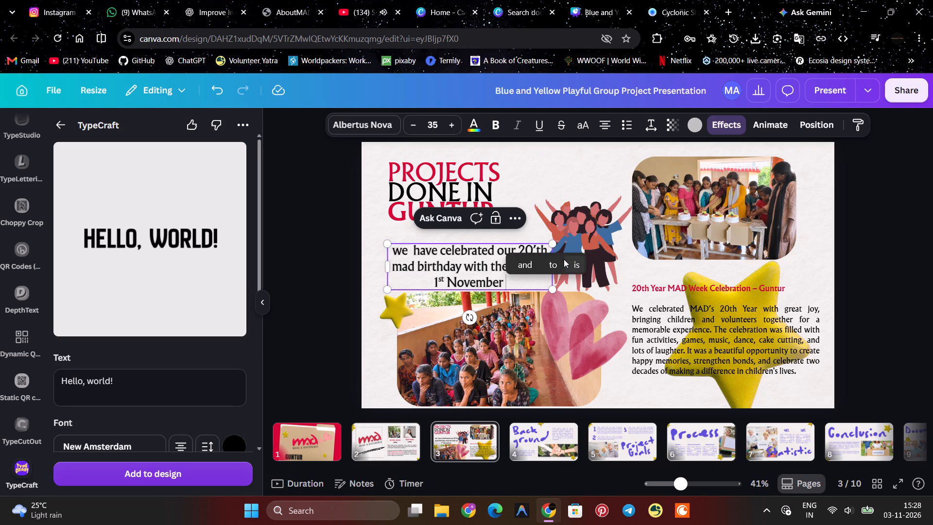
pyautogui.write('2026')
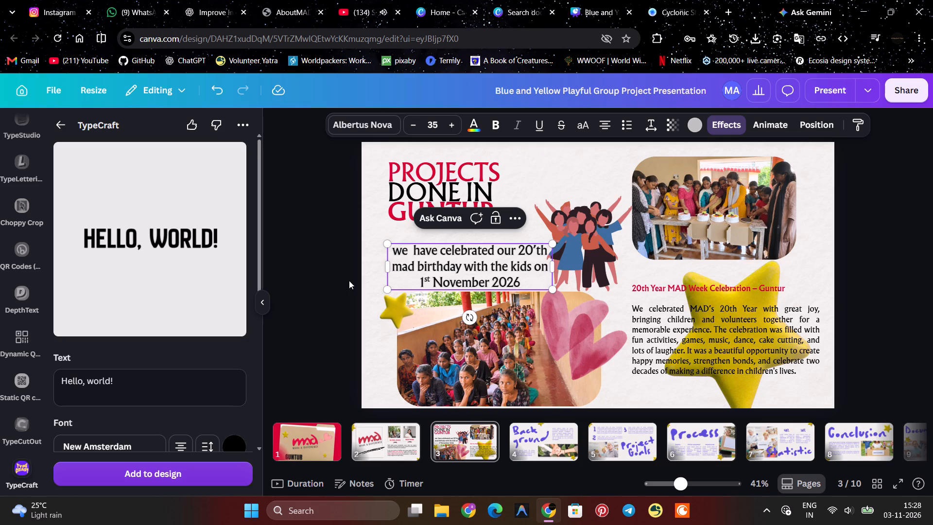
pyautogui.click(349, 280)
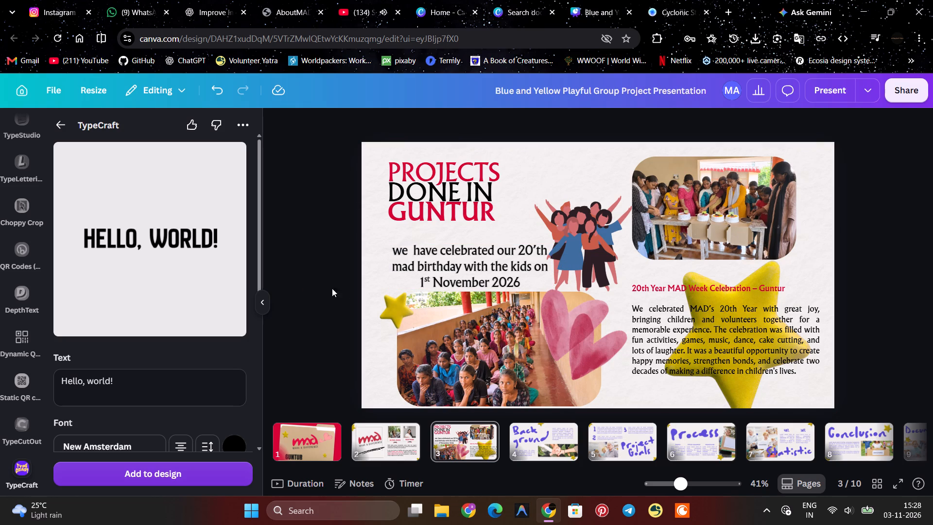
# Move the birthday subheading up to just below "GUNTUR", aligned with the left edge of the title's text box.
pyautogui.moveTo(448, 269); pyautogui.dragTo(444, 258)
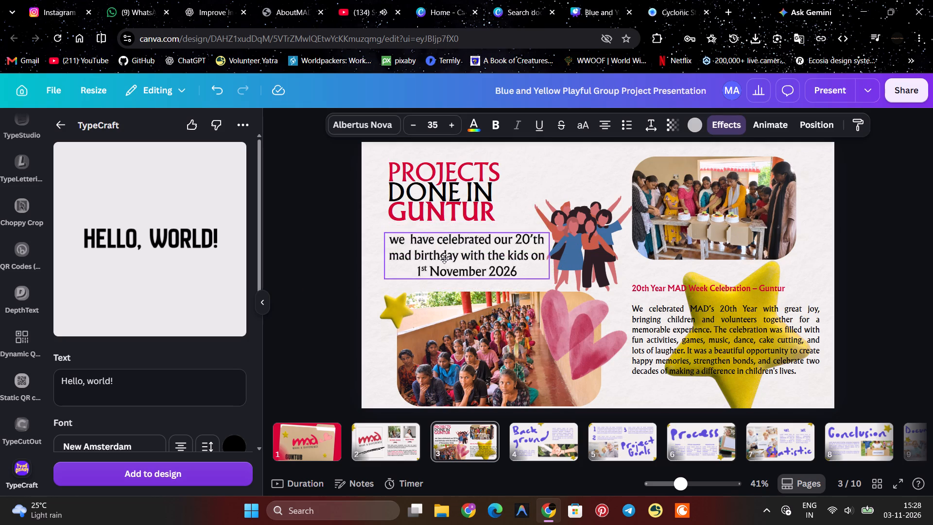
pyautogui.moveTo(444, 258); pyautogui.dragTo(445, 257)
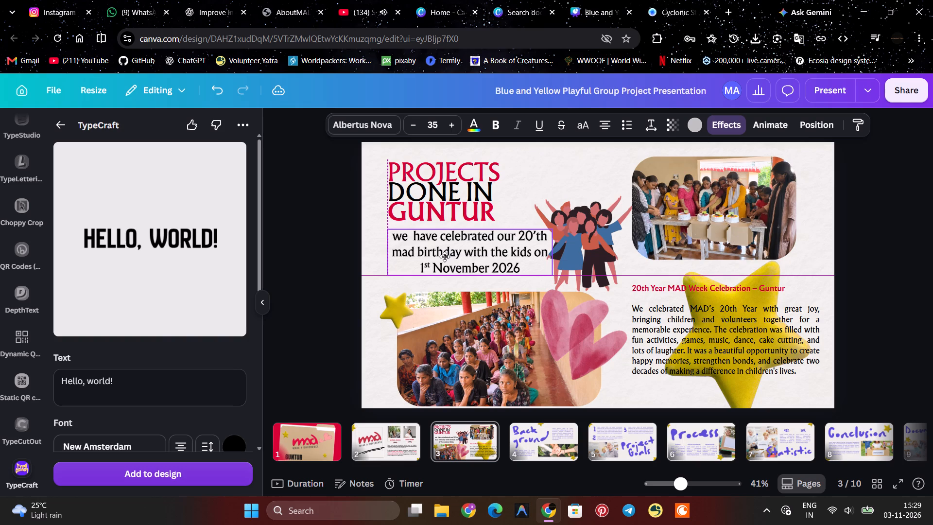
pyautogui.moveTo(445, 257); pyautogui.dragTo(445, 256)
pyautogui.click(355, 270)
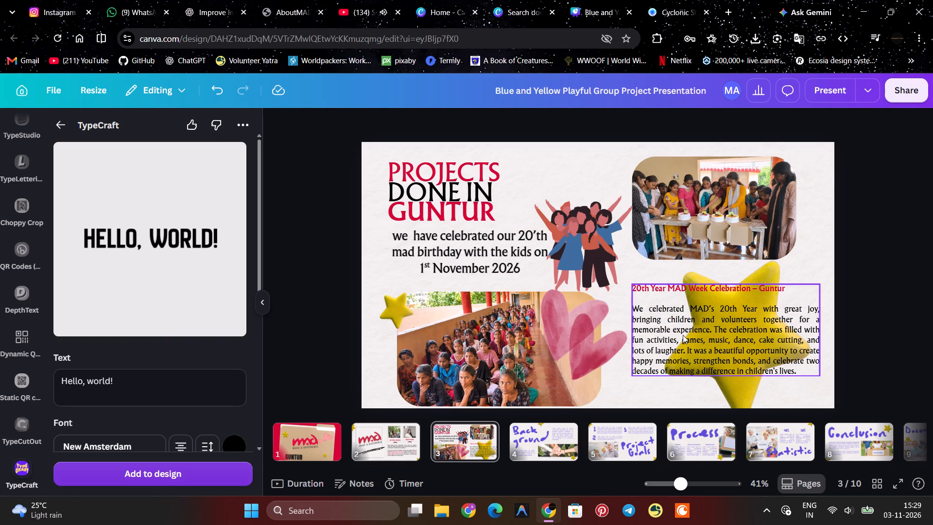
# Shrink the illustration of the cheering group slightly and shift it a little down and right, beside the subheading.
pyautogui.click(600, 268)
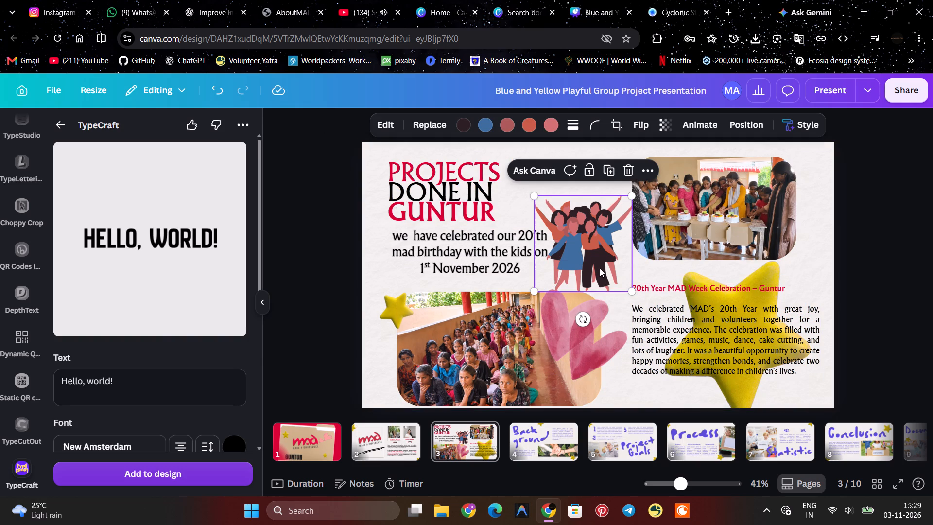
pyautogui.moveTo(630, 290); pyautogui.dragTo(626, 284)
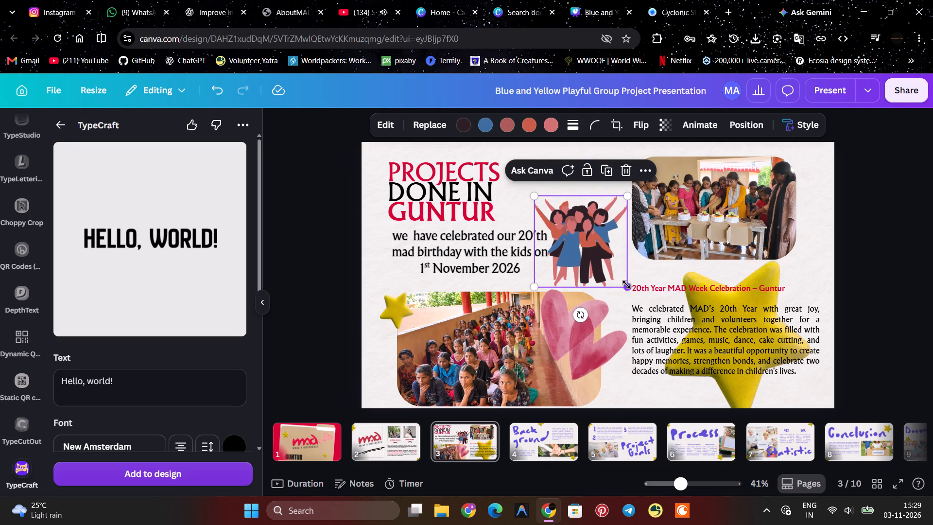
pyautogui.click(586, 256)
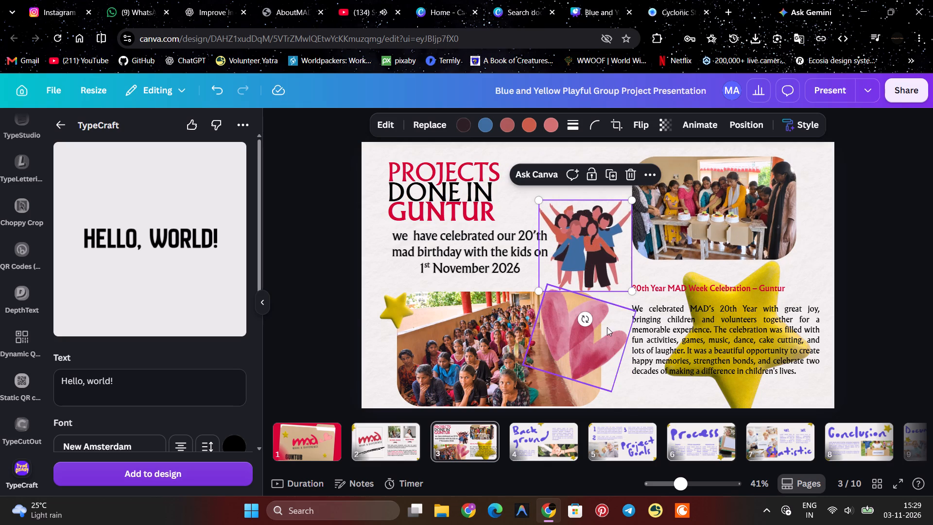
pyautogui.click(634, 382)
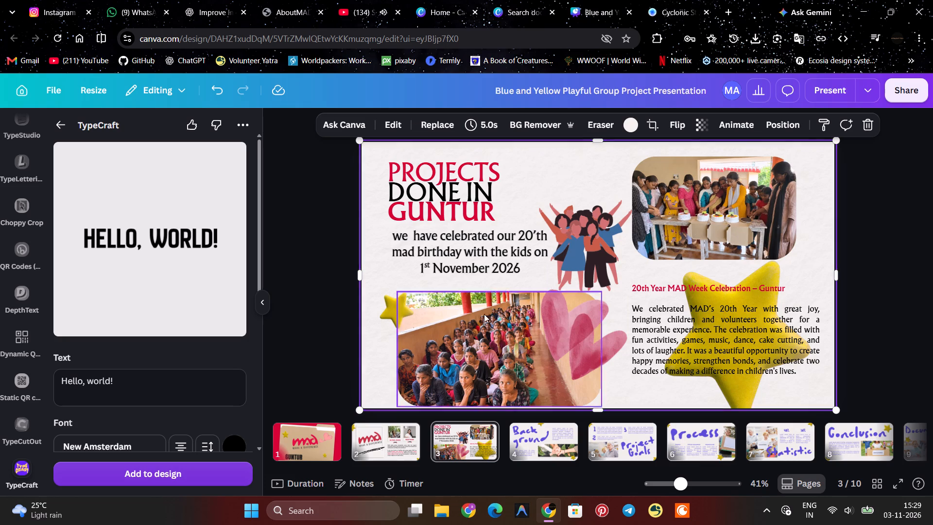
# Make the title word "PROJECTS" bold and widen the title's text box so the word fits on one line.
pyautogui.doubleClick(428, 177)
pyautogui.doubleClick(428, 177)
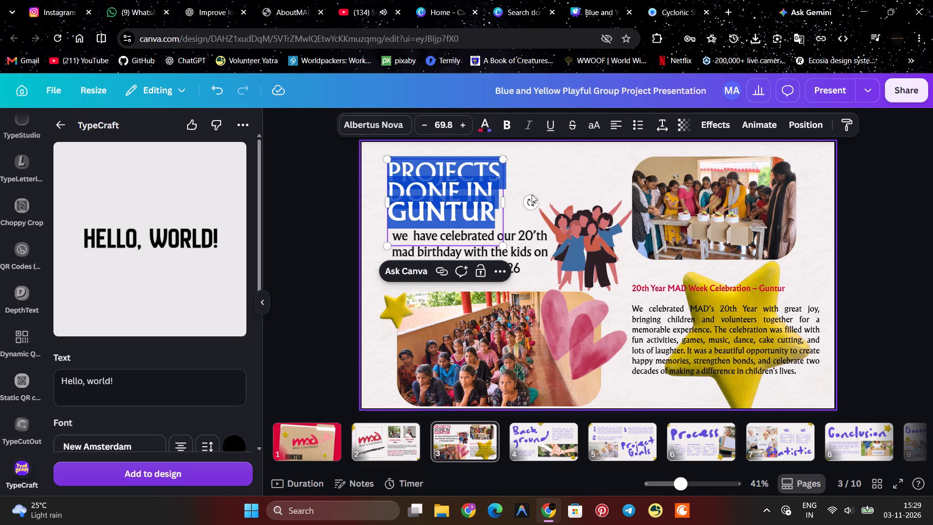
pyautogui.click(536, 180)
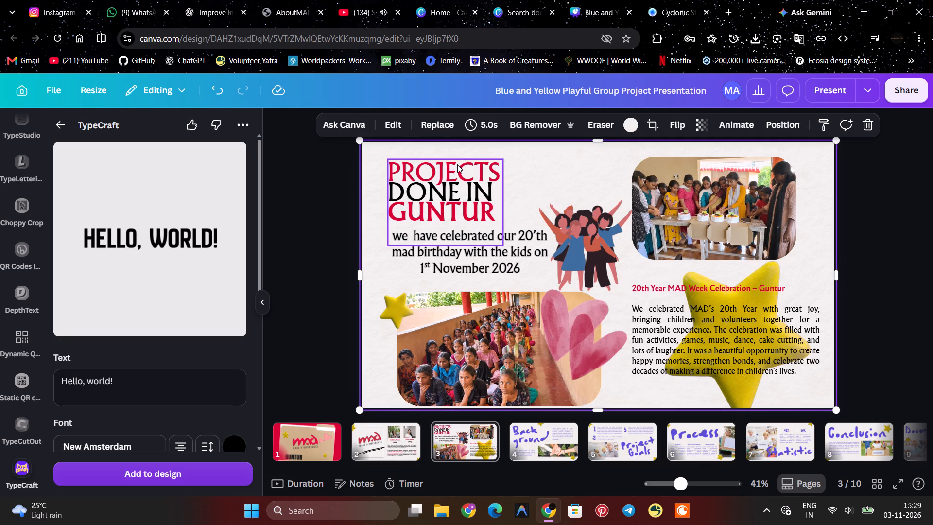
pyautogui.doubleClick(457, 165)
pyautogui.click(457, 165)
pyautogui.click(457, 165)
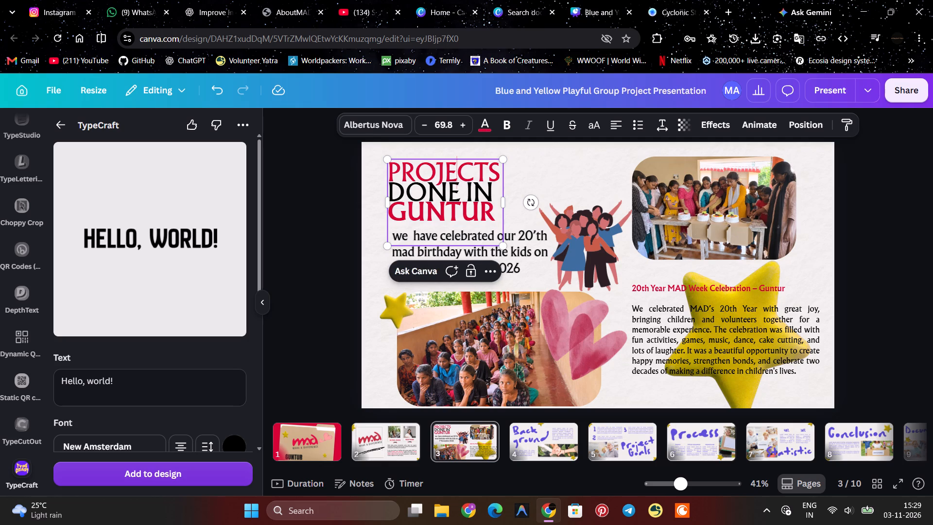
pyautogui.click(442, 166)
pyautogui.doubleClick(442, 166)
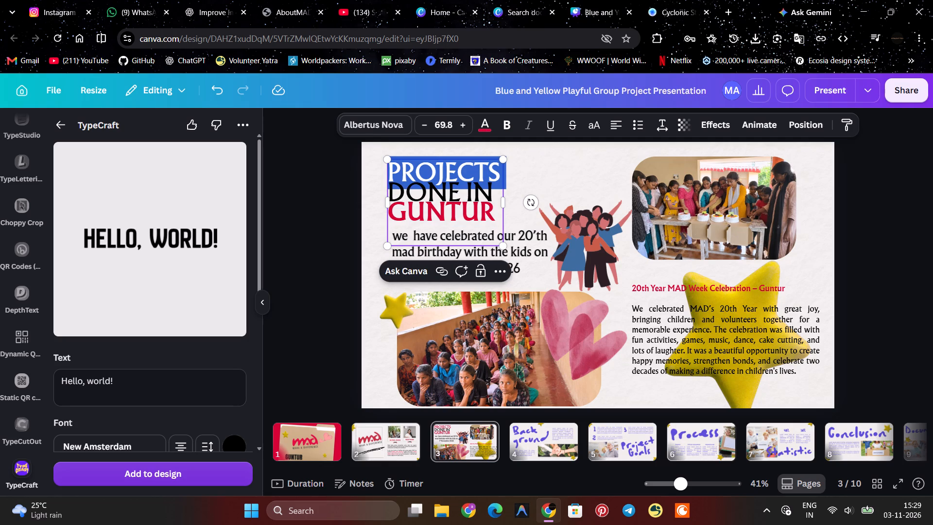
pyautogui.click(502, 124)
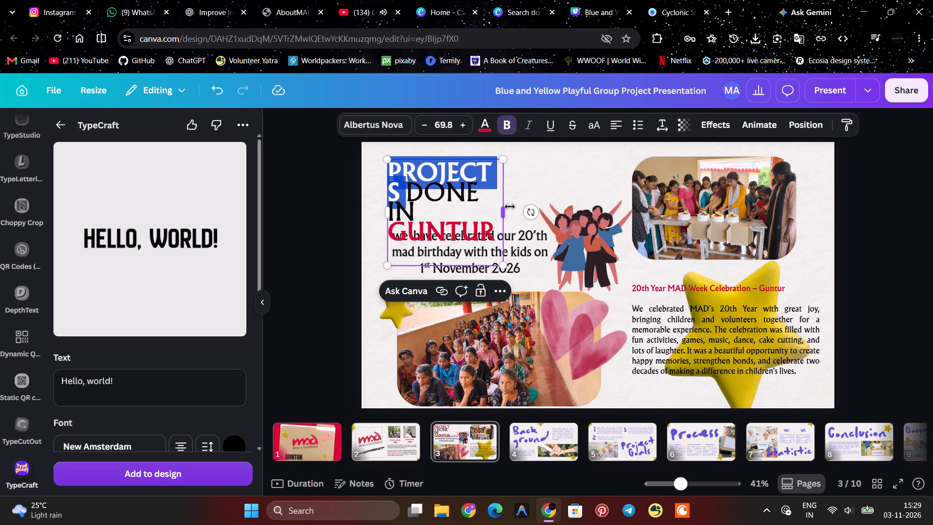
pyautogui.moveTo(503, 210); pyautogui.dragTo(509, 210)
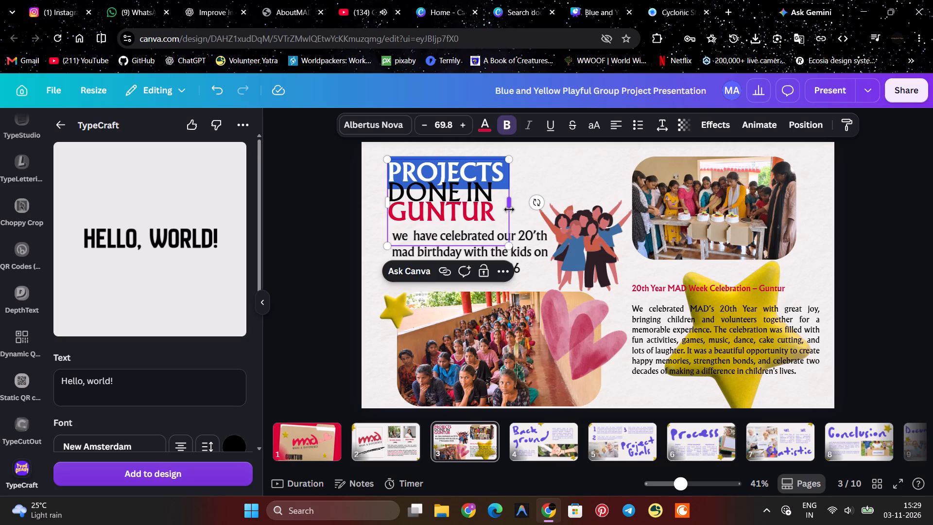
pyautogui.click(529, 191)
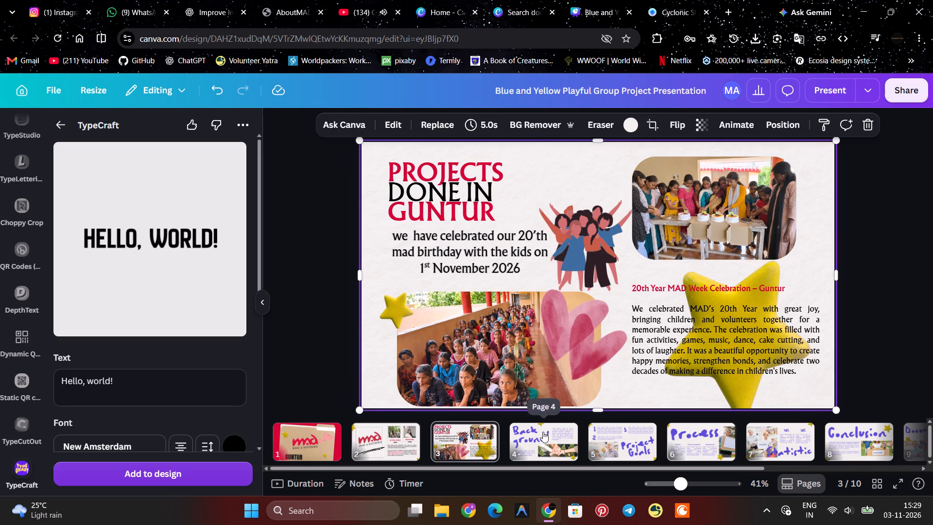
# Make the whole text block about the 20th Year MAD Week Celebration bold.
pyautogui.click(473, 425)
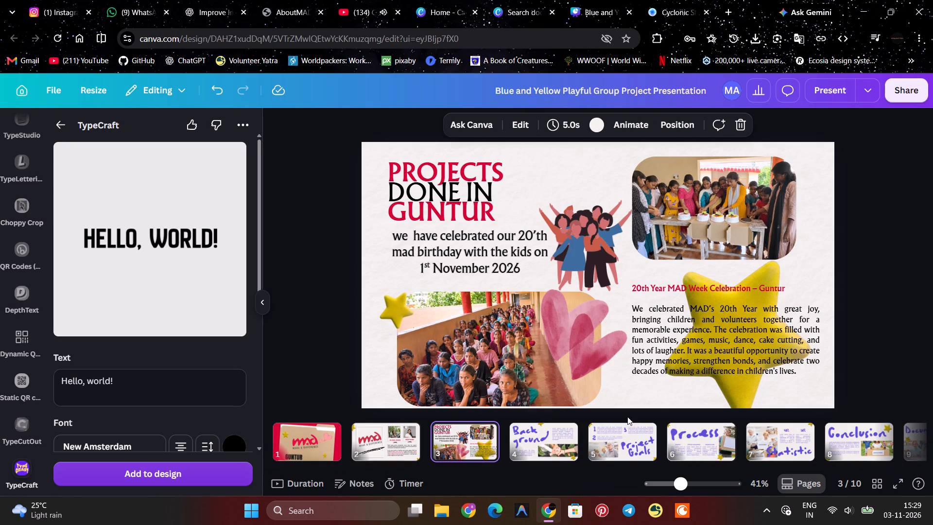
pyautogui.click(683, 359)
pyautogui.doubleClick(683, 359)
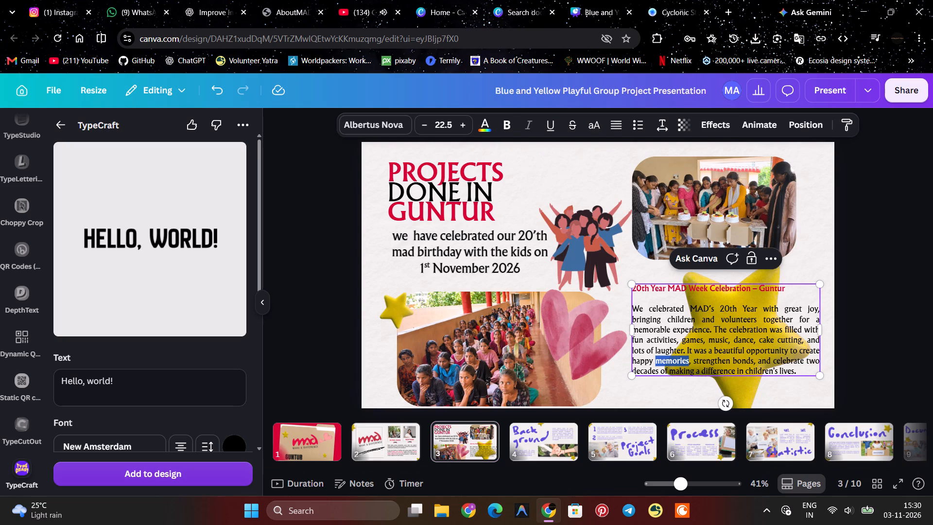
pyautogui.hotkey('ctrl', 'a')
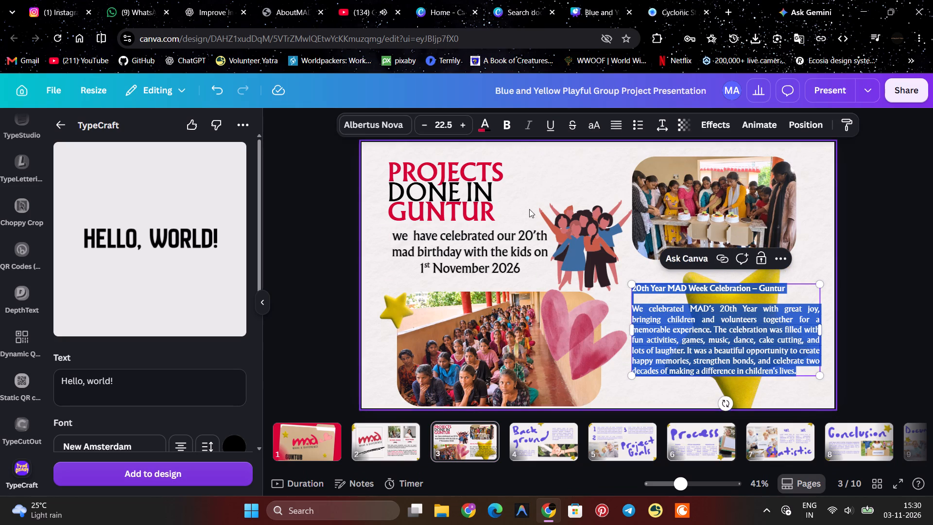
pyautogui.click(504, 127)
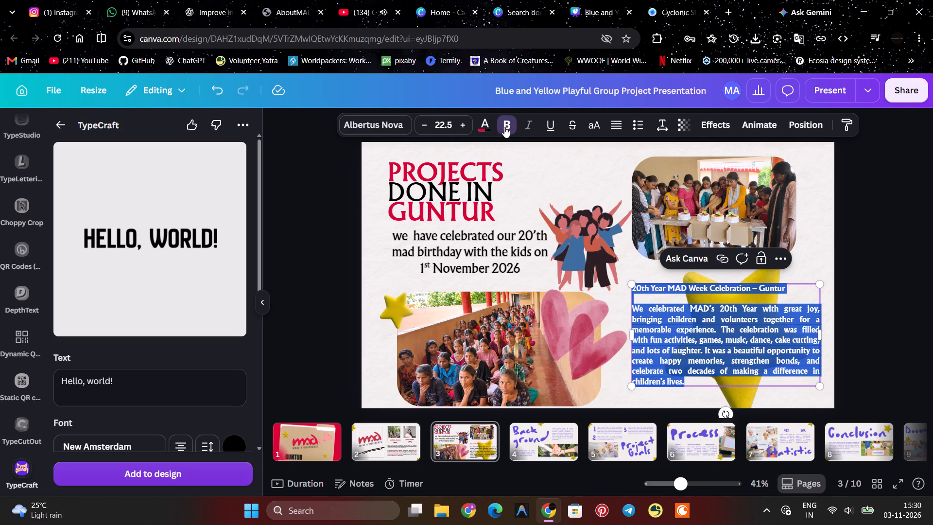
pyautogui.click(350, 239)
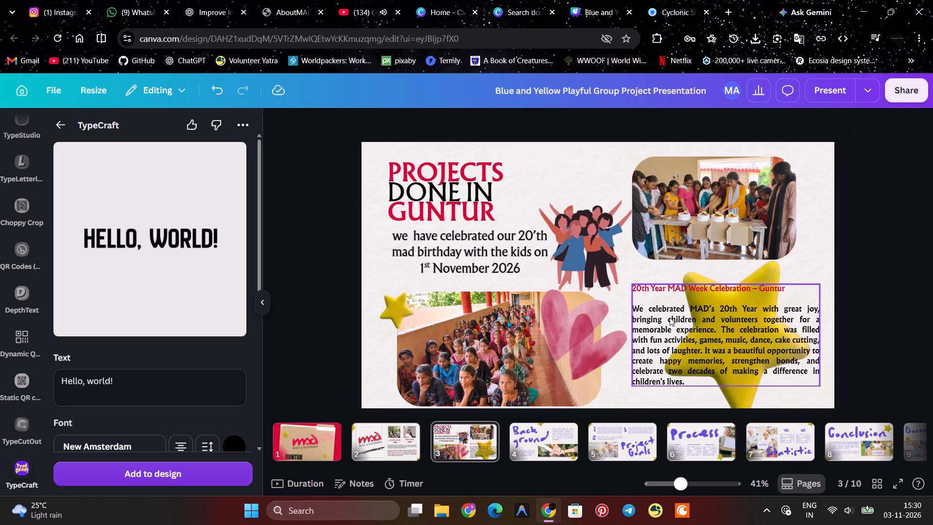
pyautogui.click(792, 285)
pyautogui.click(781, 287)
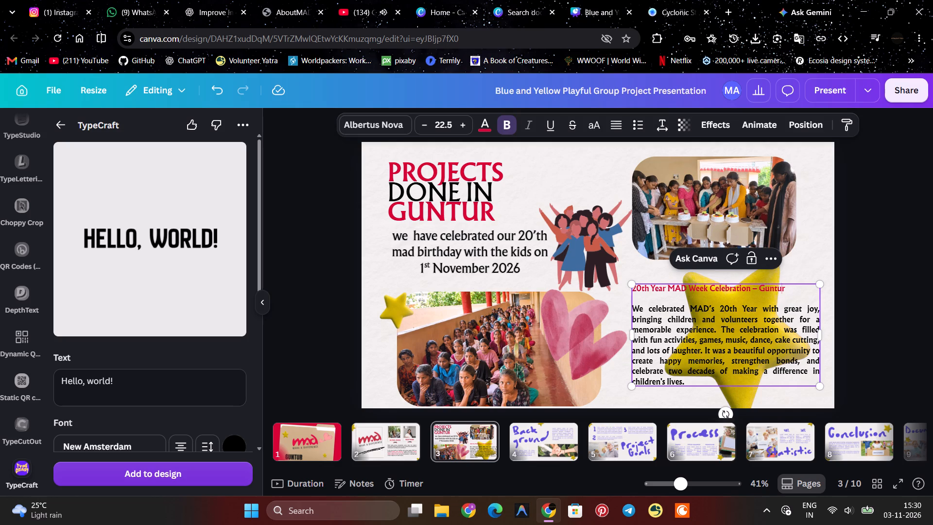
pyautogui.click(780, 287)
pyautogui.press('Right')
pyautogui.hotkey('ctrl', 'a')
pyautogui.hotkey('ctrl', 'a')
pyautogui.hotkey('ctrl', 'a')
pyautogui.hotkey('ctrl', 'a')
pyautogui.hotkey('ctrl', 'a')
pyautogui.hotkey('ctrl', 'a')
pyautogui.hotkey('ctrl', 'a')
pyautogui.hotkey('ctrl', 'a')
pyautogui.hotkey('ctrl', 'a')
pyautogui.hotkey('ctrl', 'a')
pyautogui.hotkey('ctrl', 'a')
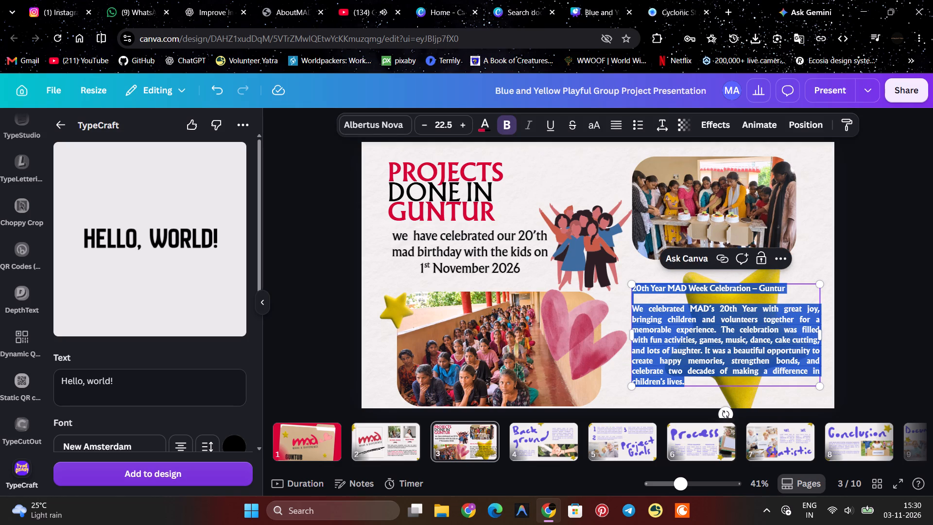
# Set the font size of the red heading line "20th Year MAD Week Celebration – Guntur" to 25.5.
pyautogui.click(801, 299)
pyautogui.click(797, 289)
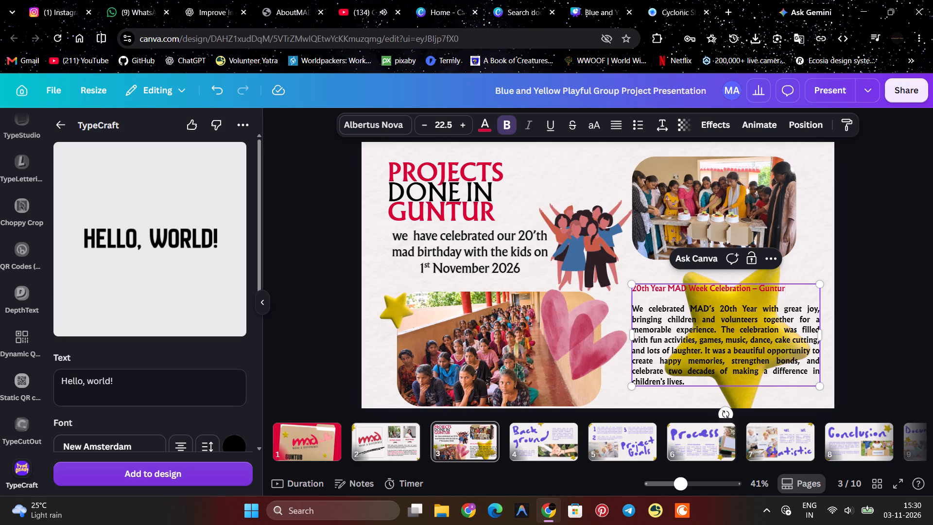
pyautogui.hotkey('ctrl', 'shift', 'Left')
pyautogui.hotkey('ctrl', 'shift', 'Left')
pyautogui.hotkey('ctrl', 'shift', 'Left')
pyautogui.hotkey('ctrl', 'shift', 'Left')
pyautogui.hotkey('ctrl', 'shift', 'Left')
pyautogui.hotkey('ctrl', 'shift', 'Left')
pyautogui.hotkey('ctrl', 'shift', 'Left')
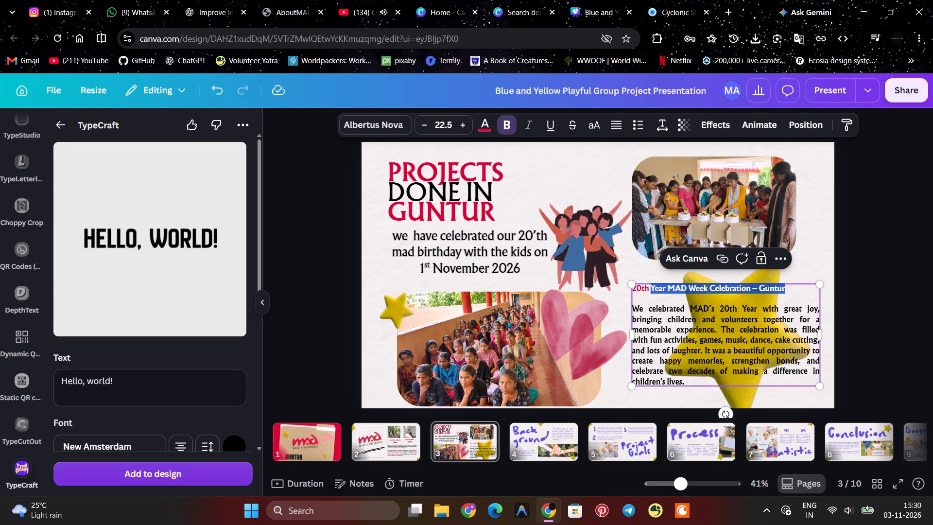
pyautogui.click(468, 122)
pyautogui.click(468, 122)
pyautogui.click(468, 122)
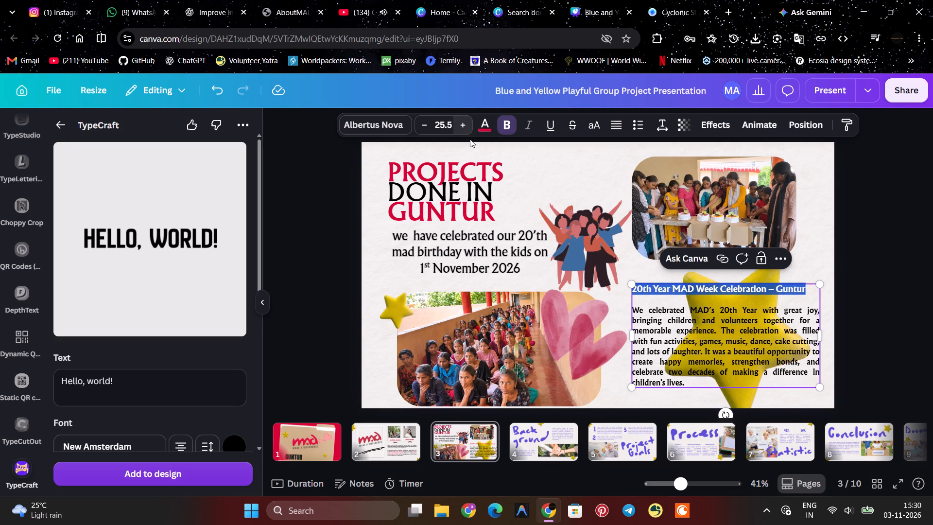
pyautogui.click(332, 240)
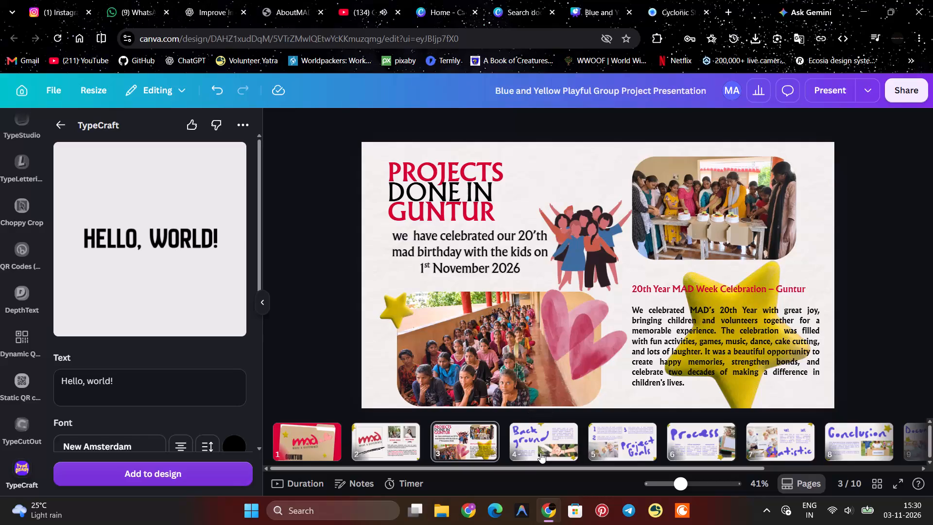
pyautogui.moveTo(588, 338); pyautogui.dragTo(596, 203)
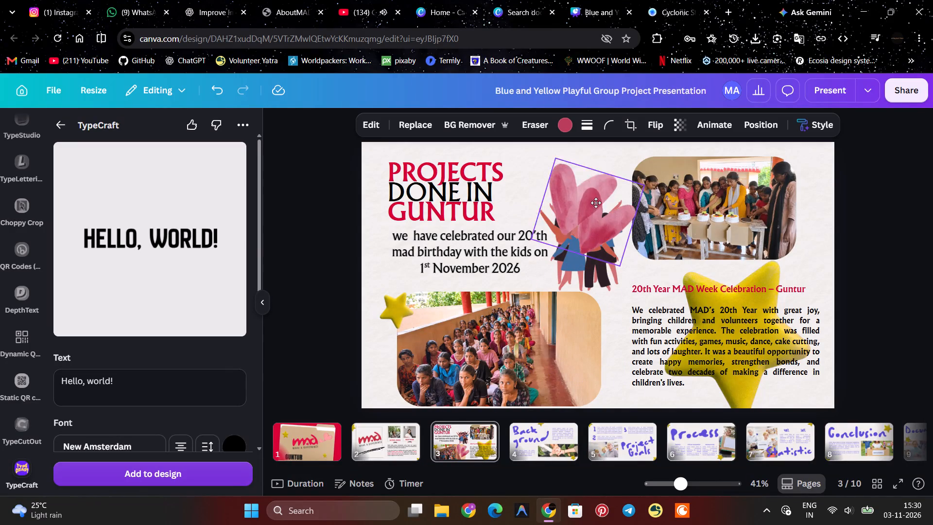
pyautogui.moveTo(596, 203); pyautogui.dragTo(594, 347)
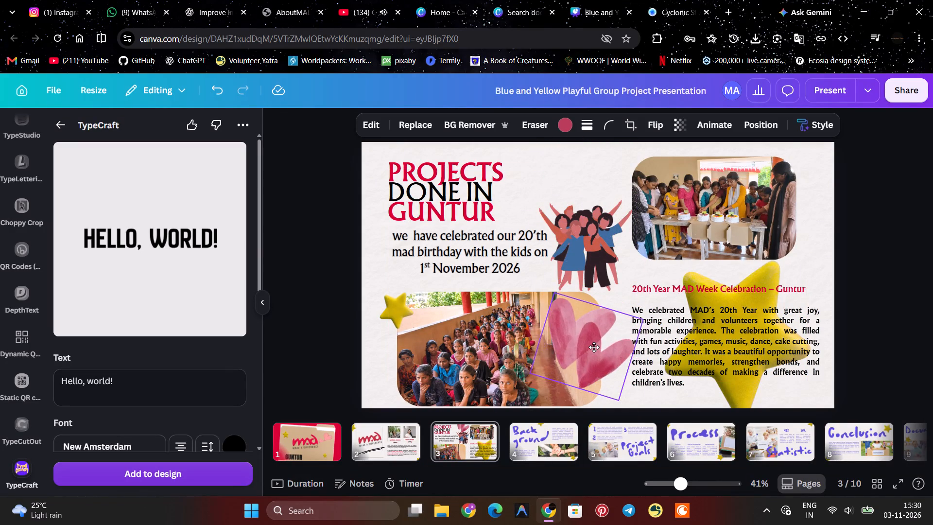
pyautogui.moveTo(594, 347); pyautogui.dragTo(587, 348)
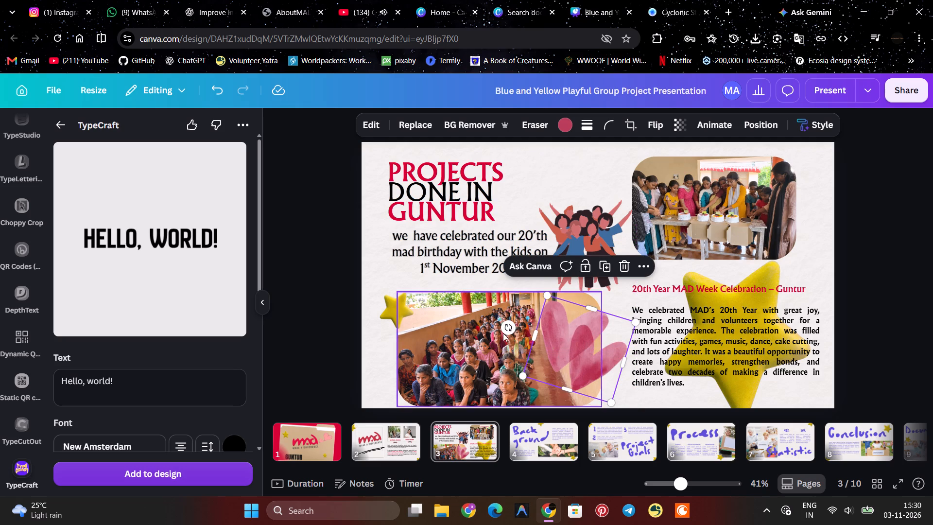
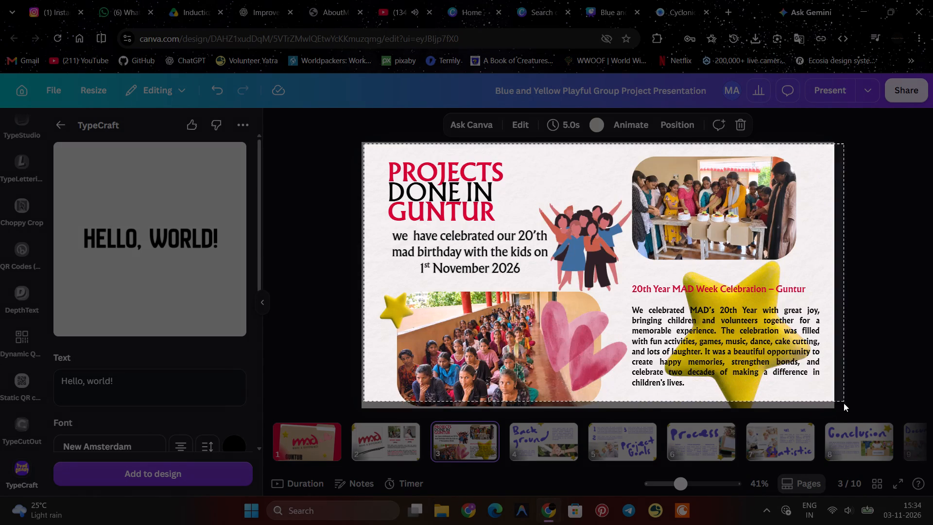
# Capture a screen snip of the whole "PROJECTS DONE IN GUNTUR" slide.
pyautogui.moveTo(844, 403); pyautogui.dragTo(838, 411)
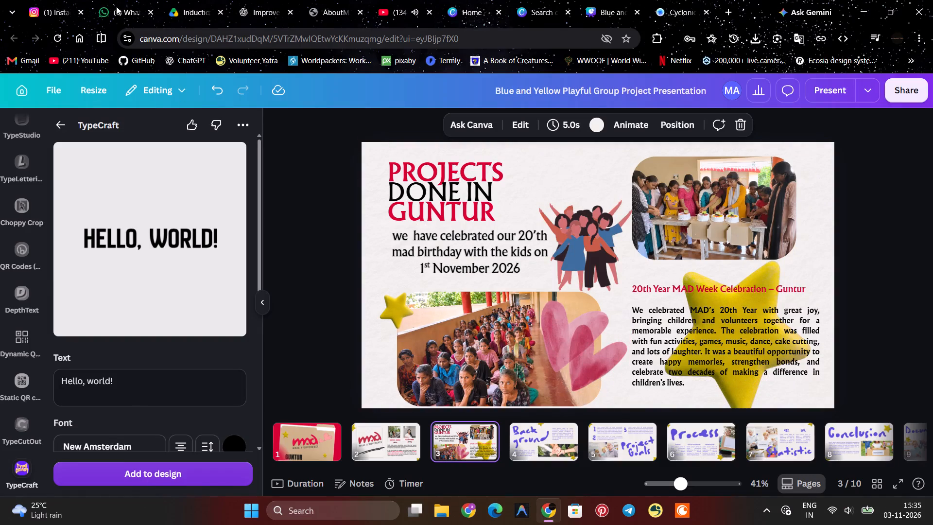